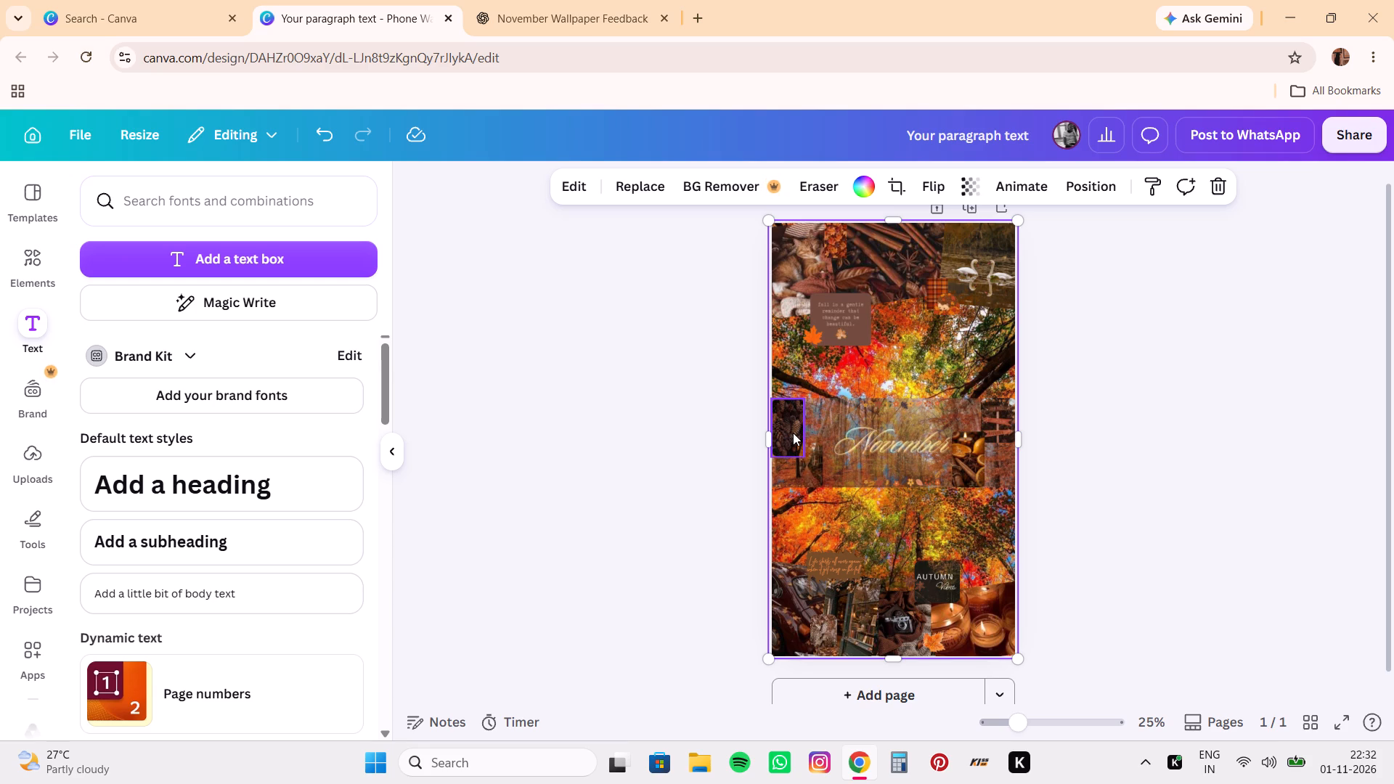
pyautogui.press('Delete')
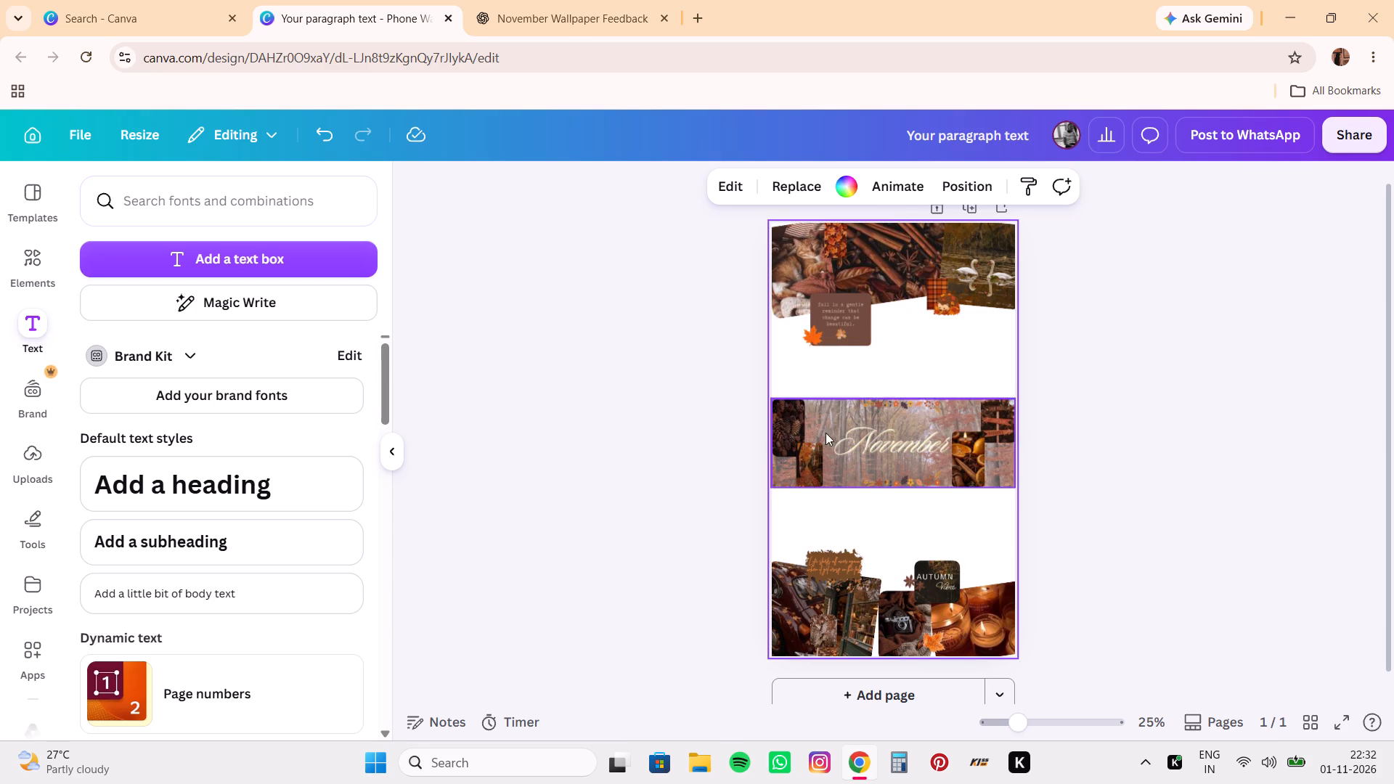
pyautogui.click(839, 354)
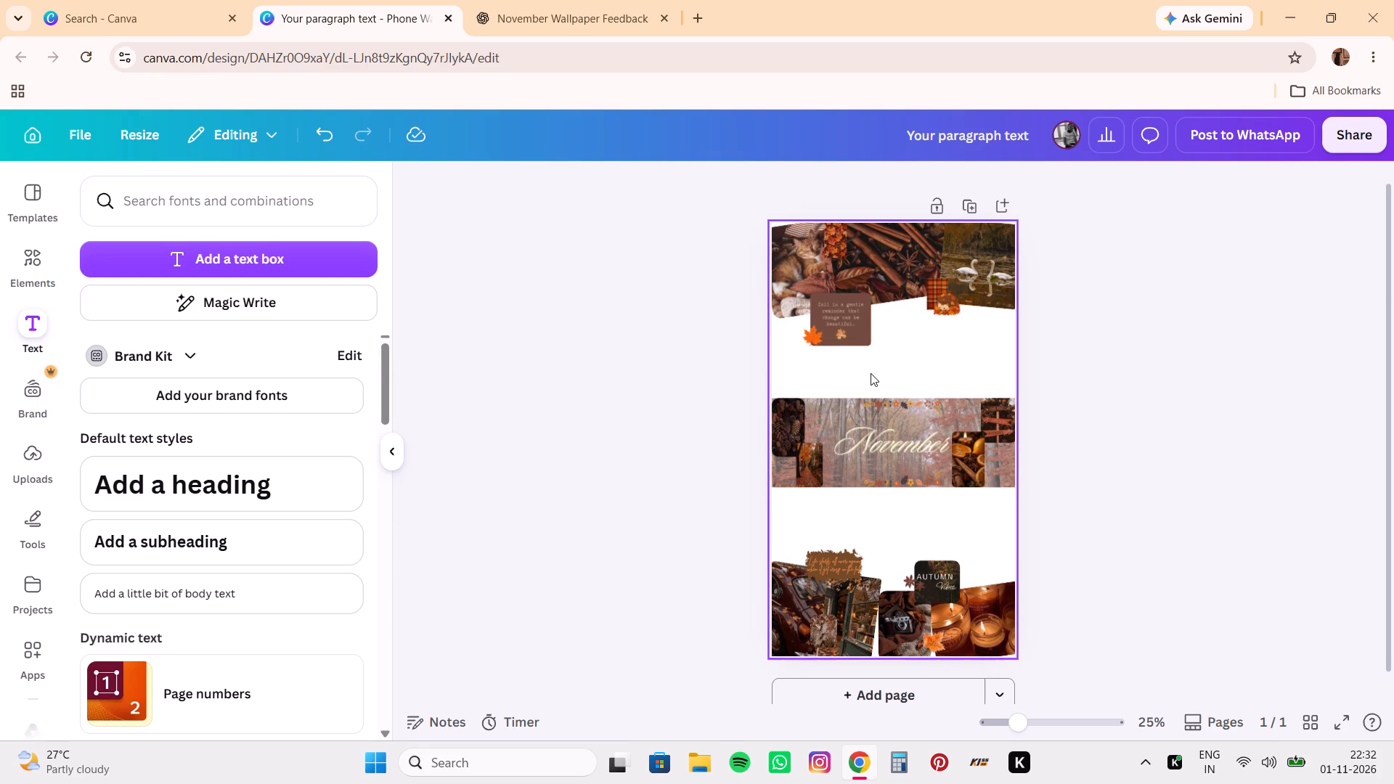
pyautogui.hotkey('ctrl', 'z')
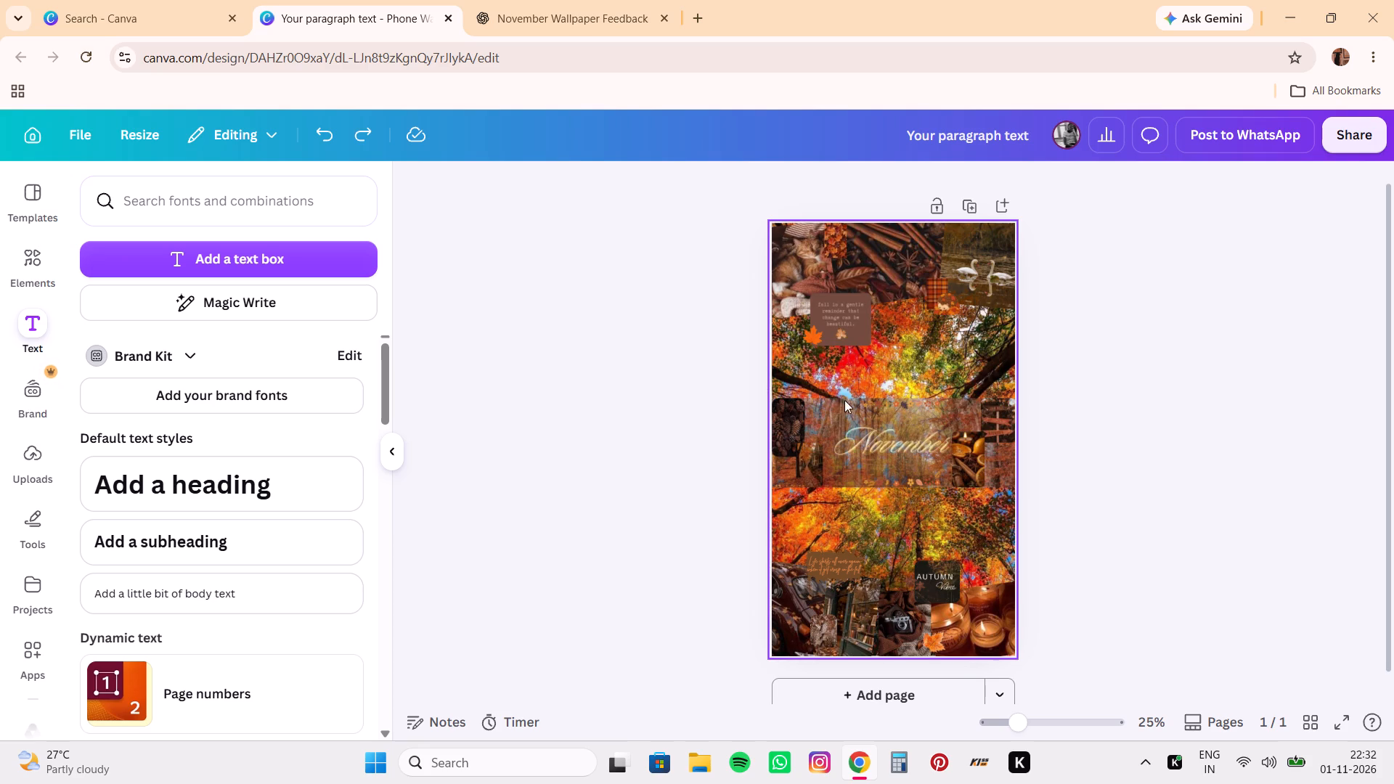
# Delete the small side pictures flanking the November title on both sides of the middle band.
pyautogui.click(787, 428)
pyautogui.press('Delete')
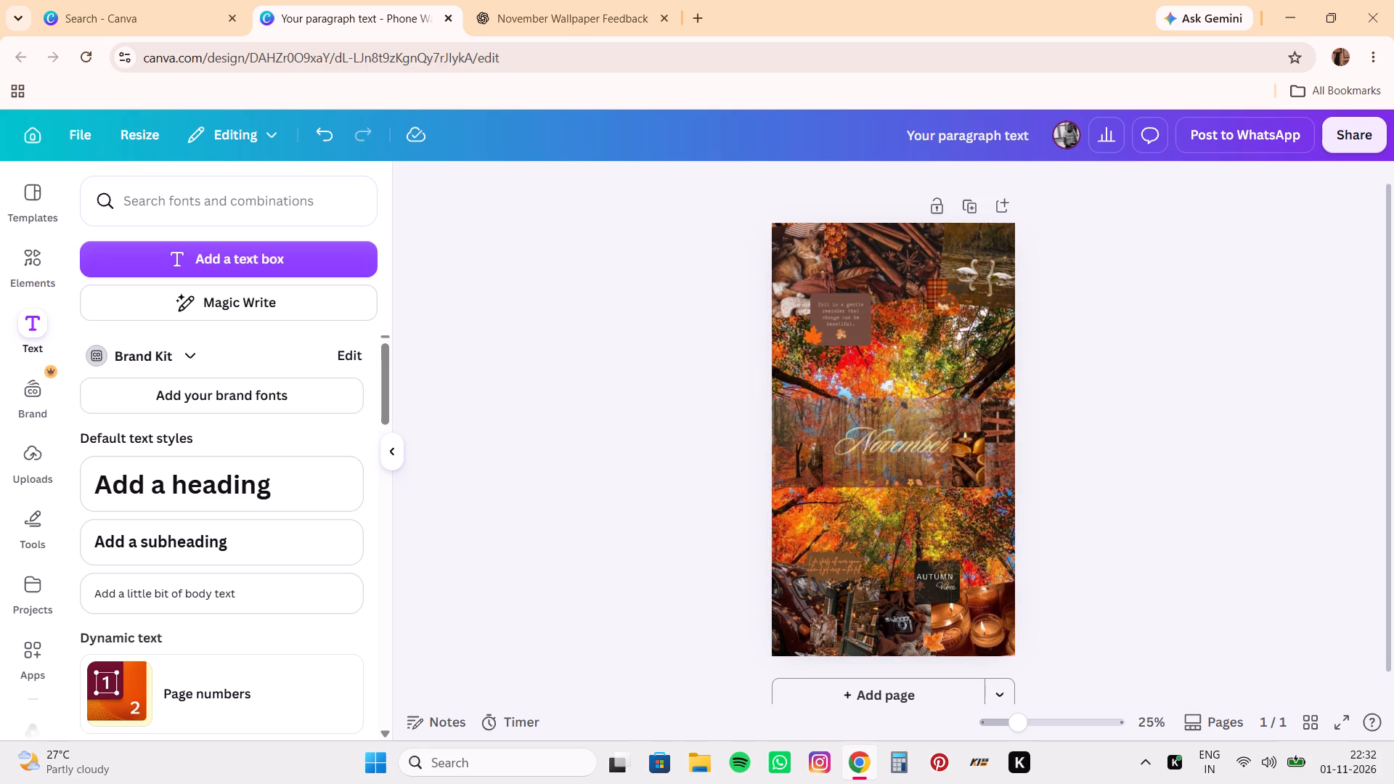
pyautogui.click(805, 470)
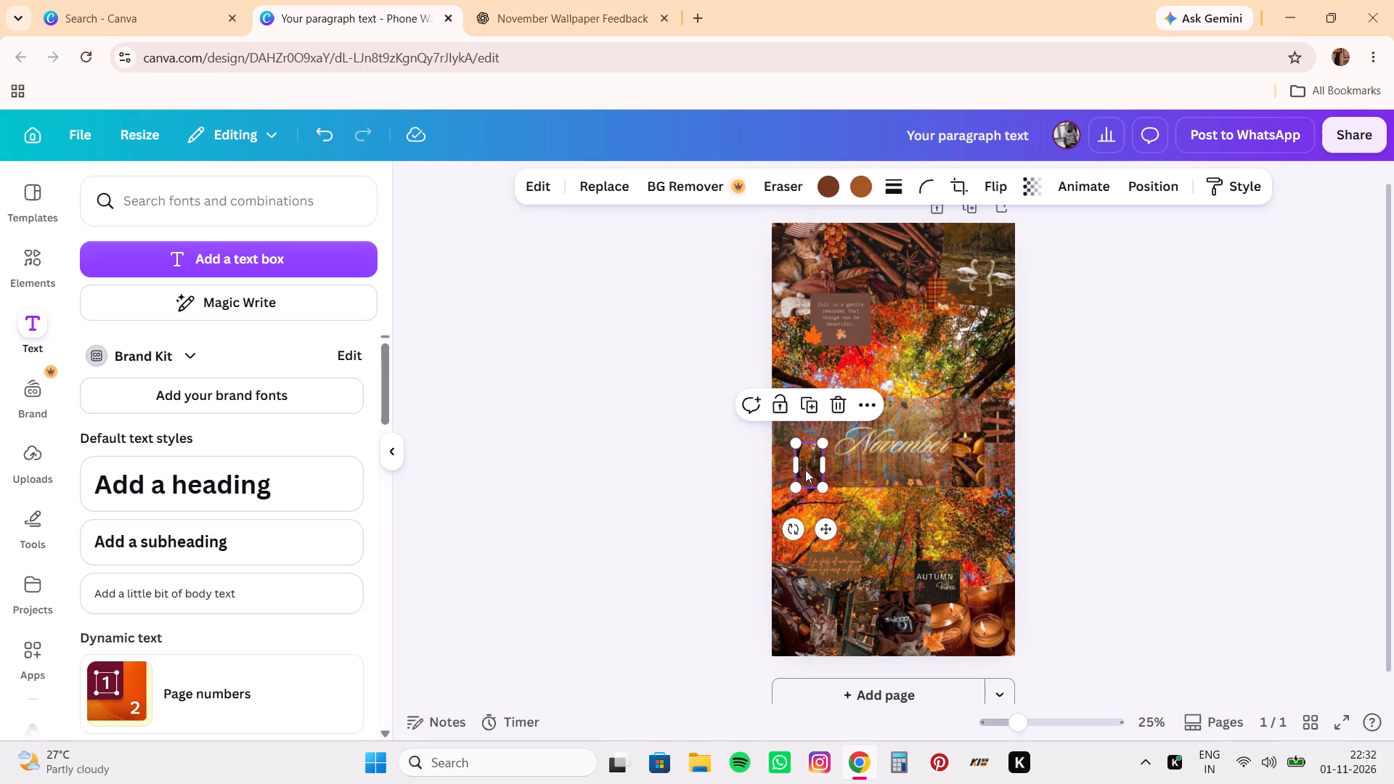
pyautogui.press('Delete')
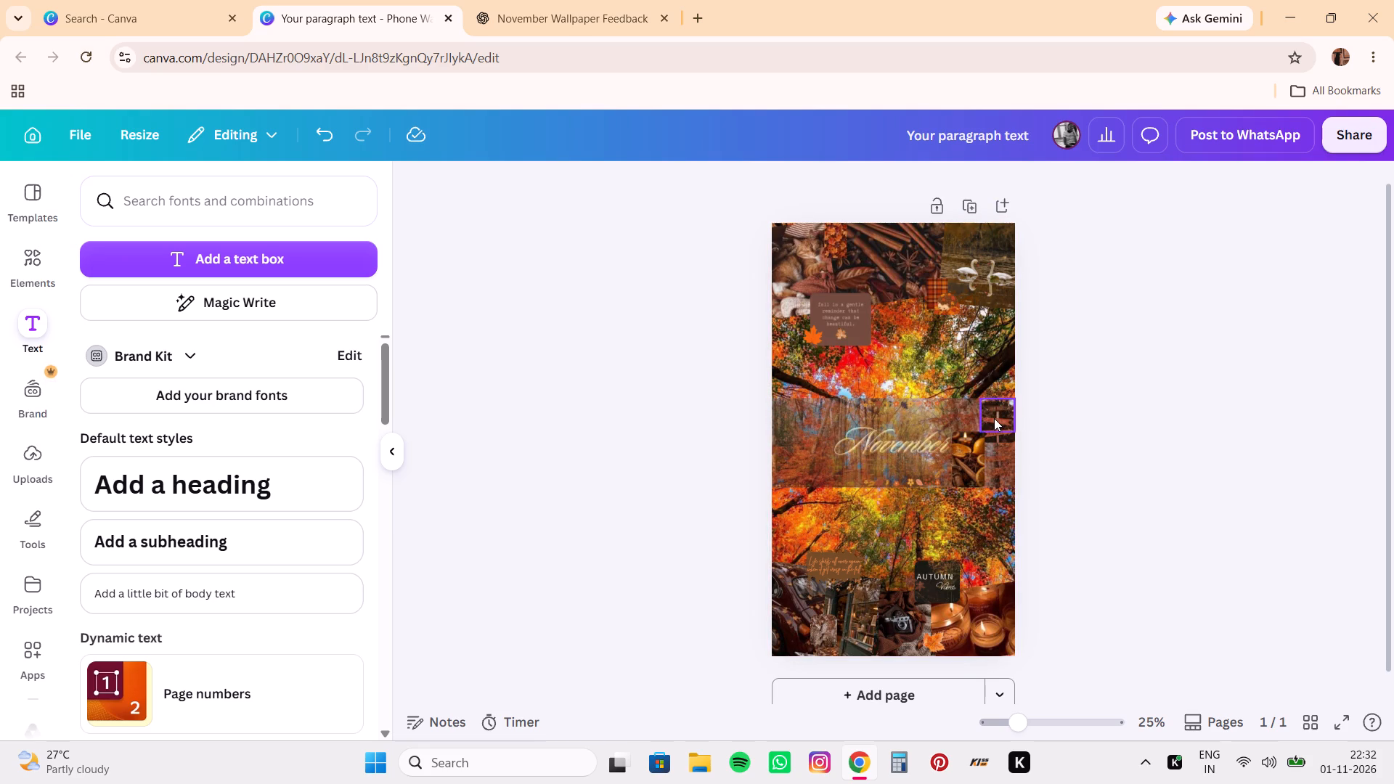
pyautogui.click(994, 418)
pyautogui.press('Delete')
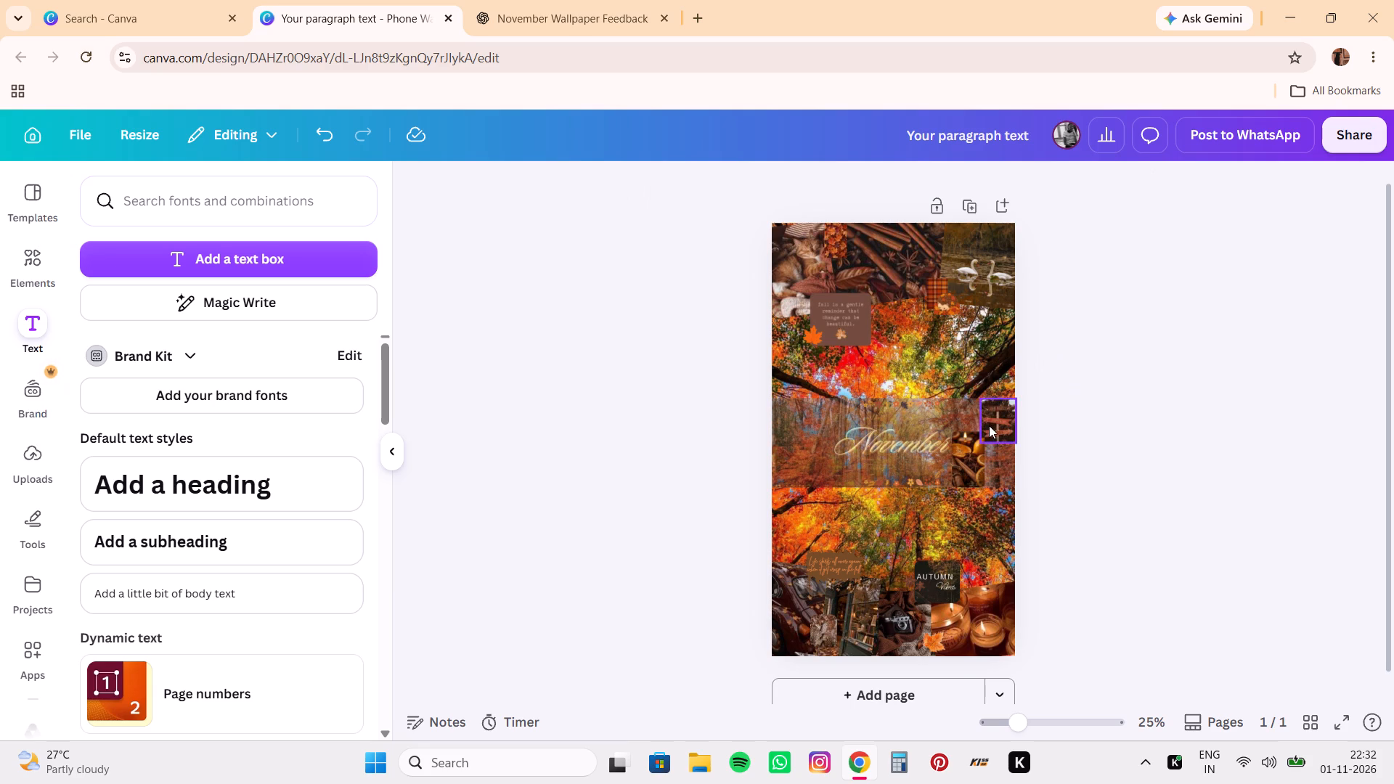
pyautogui.click(992, 425)
pyautogui.press('Delete')
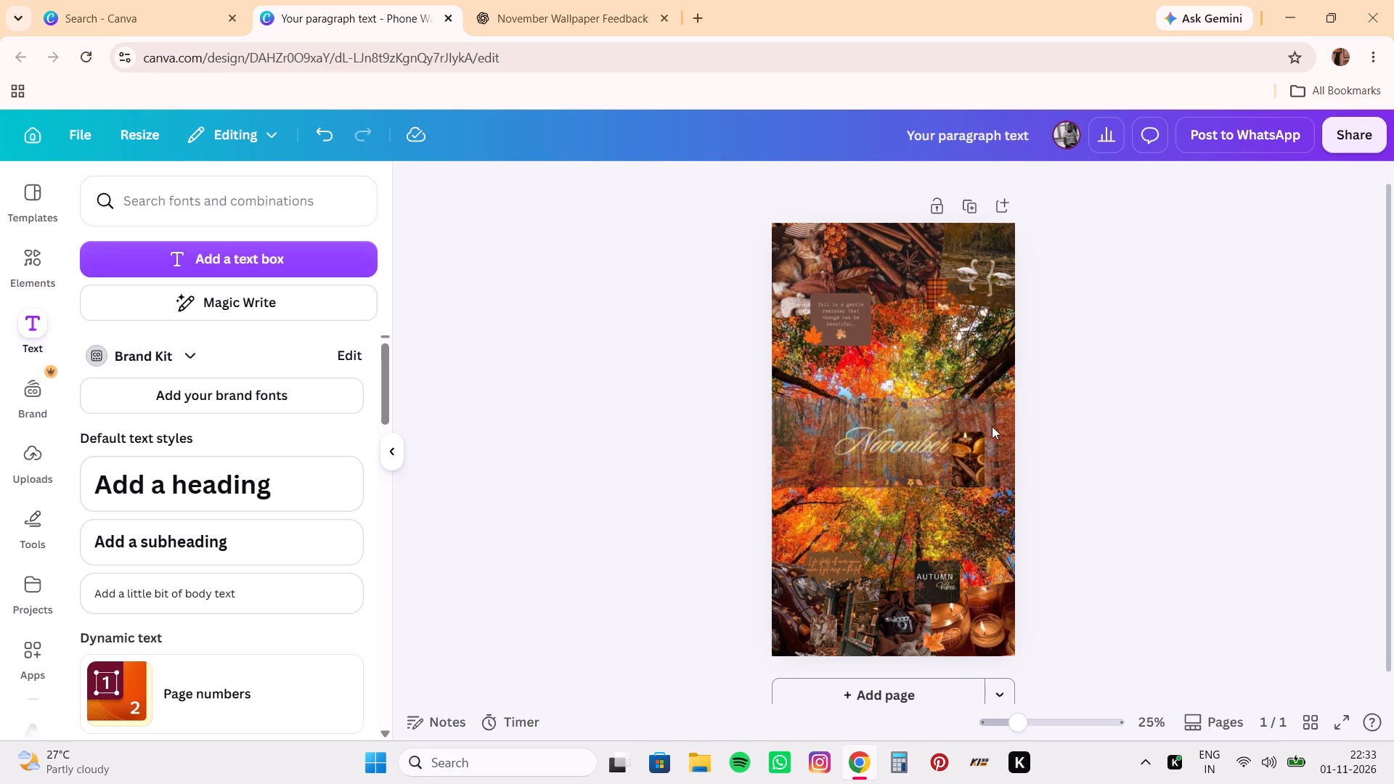
pyautogui.click(969, 453)
pyautogui.press('Delete')
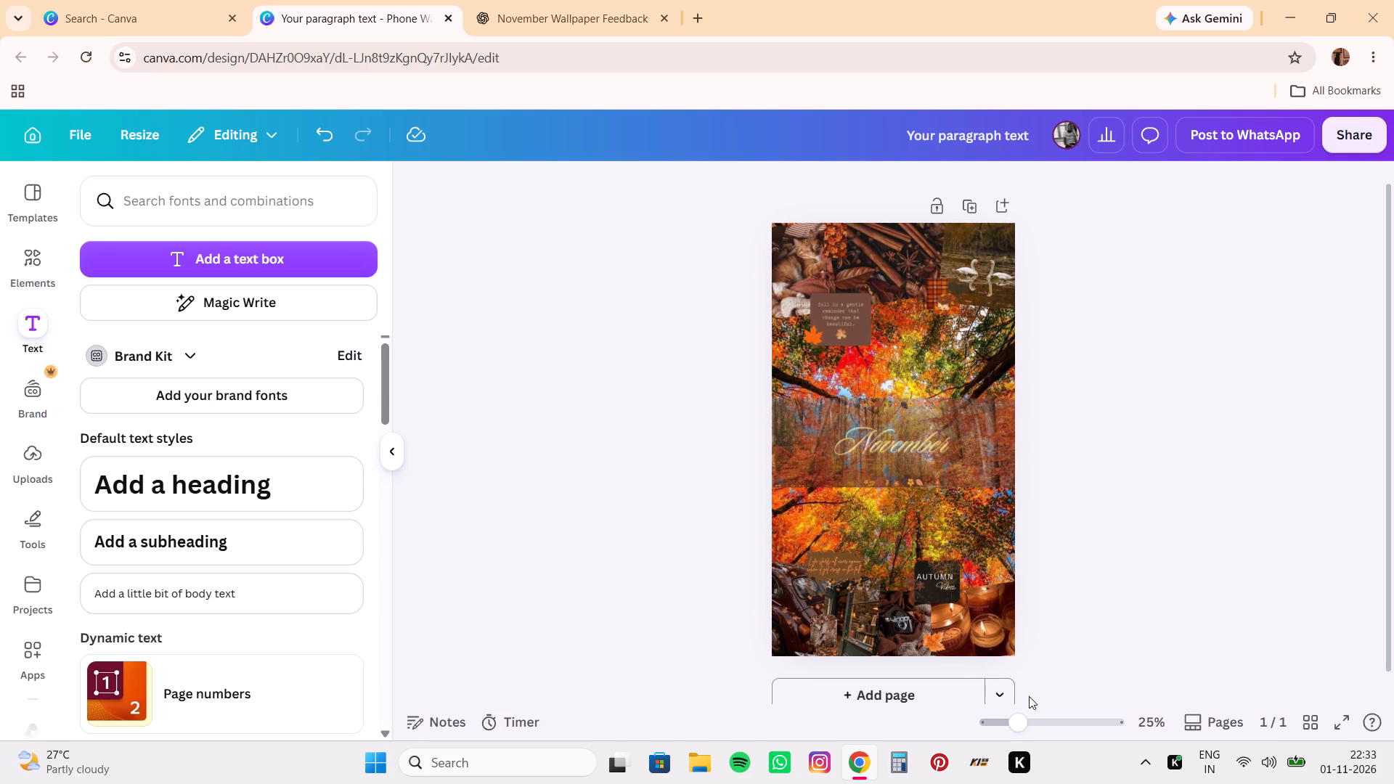
# Add the autumn-leaf corner border with top and right edges from the recently used elements to the wallpaper.
pyautogui.moveTo(1017, 725); pyautogui.dragTo(1022, 725)
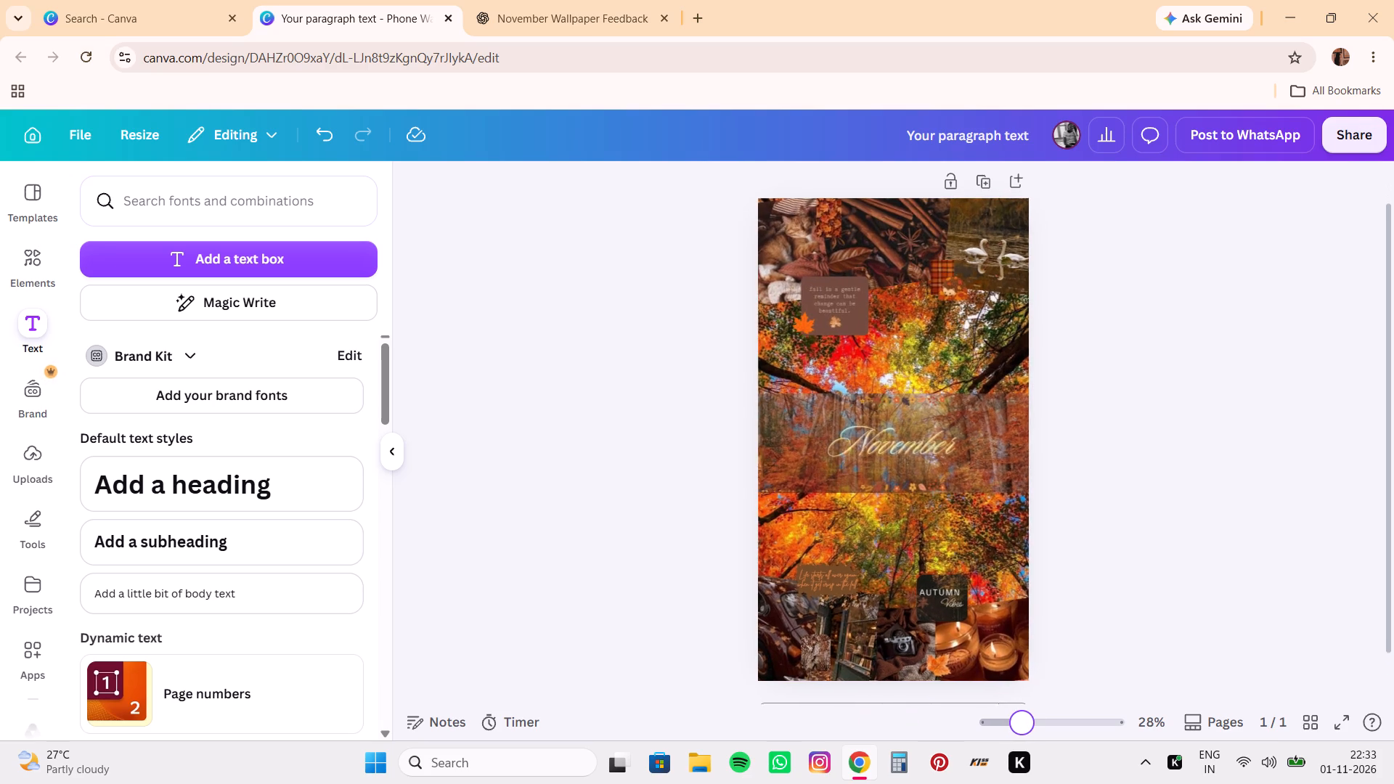
pyautogui.moveTo(1022, 725); pyautogui.dragTo(1033, 725)
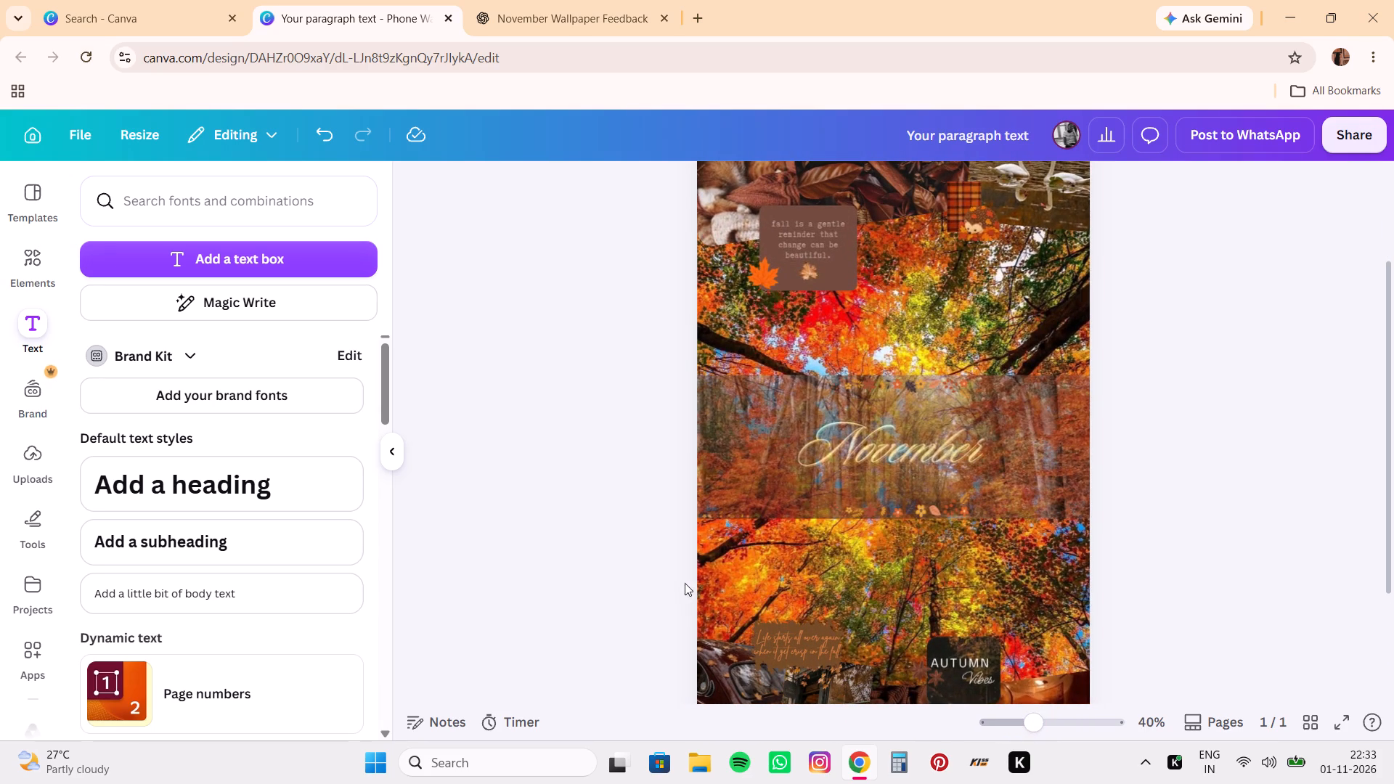
pyautogui.click(719, 515)
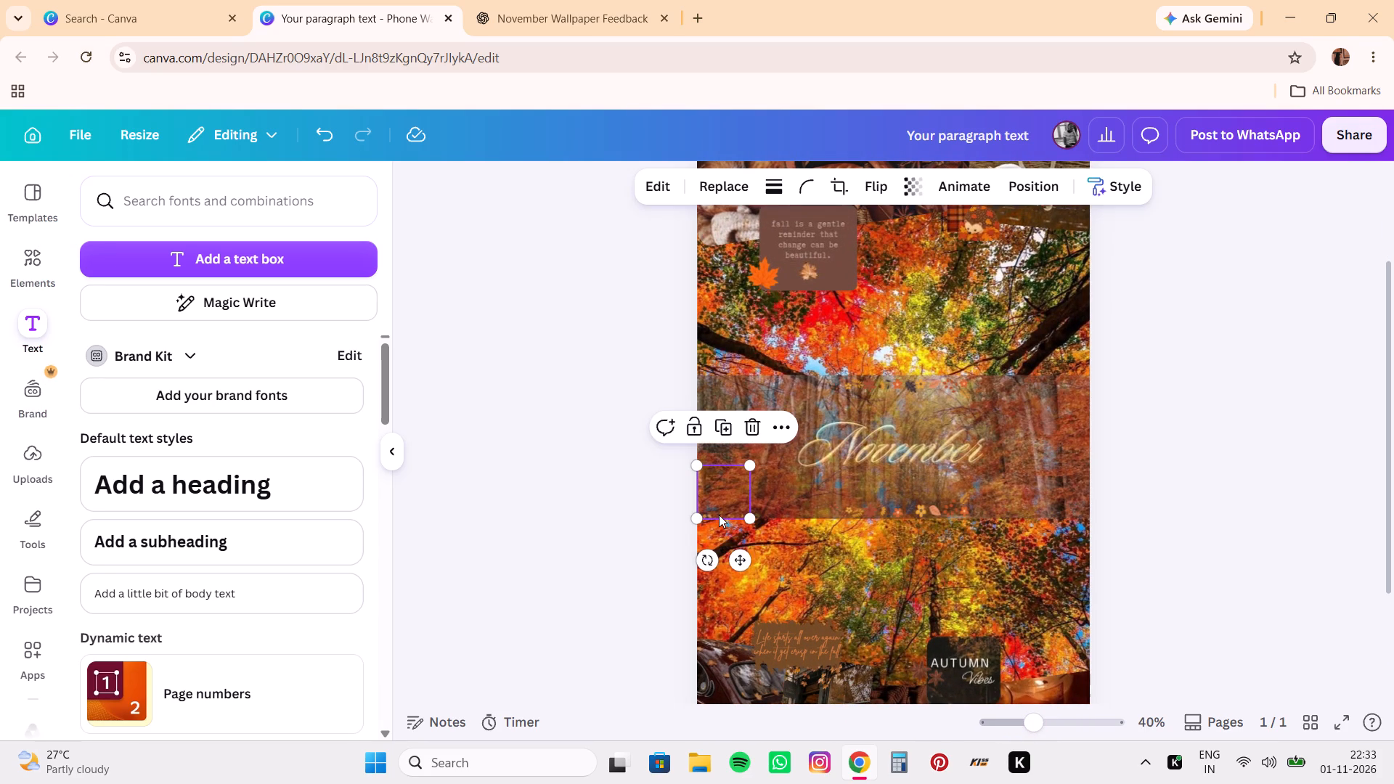
pyautogui.click(799, 561)
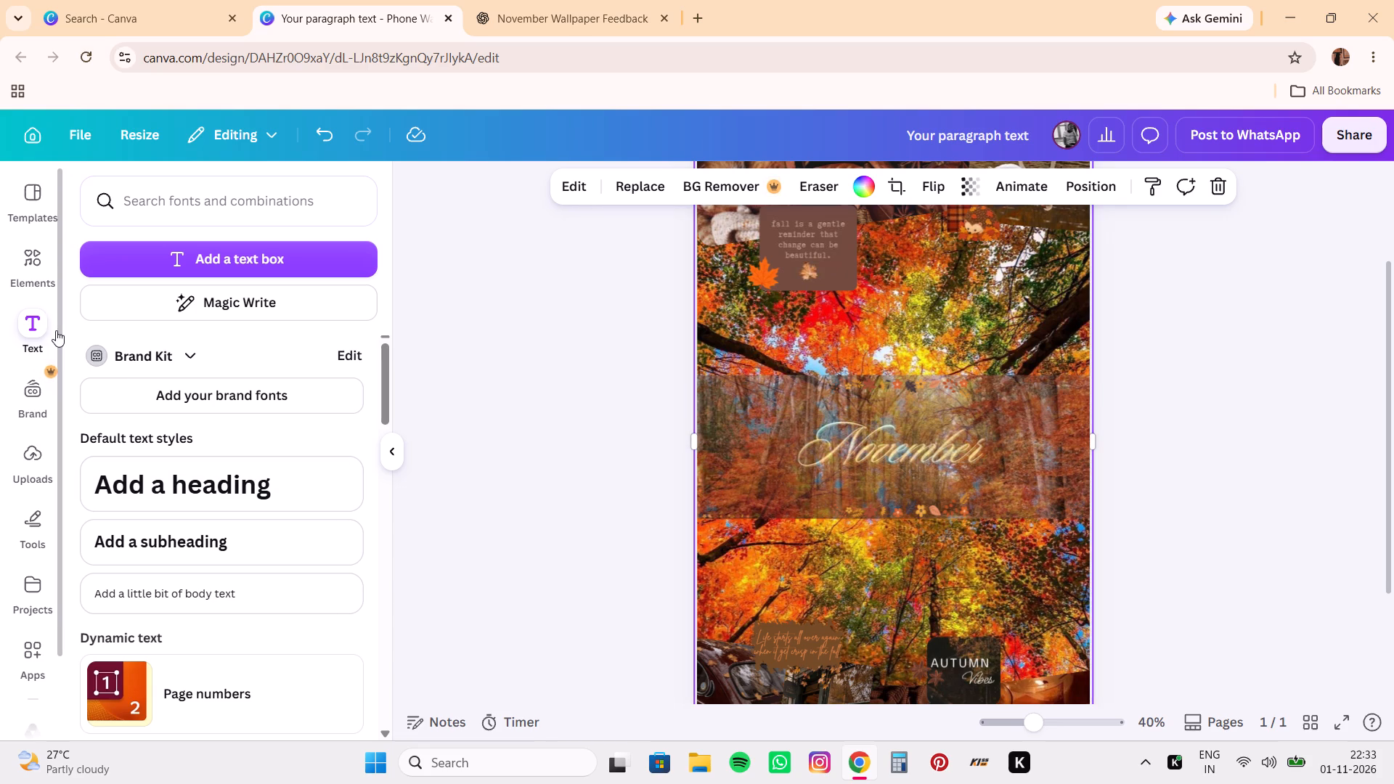
pyautogui.click(38, 266)
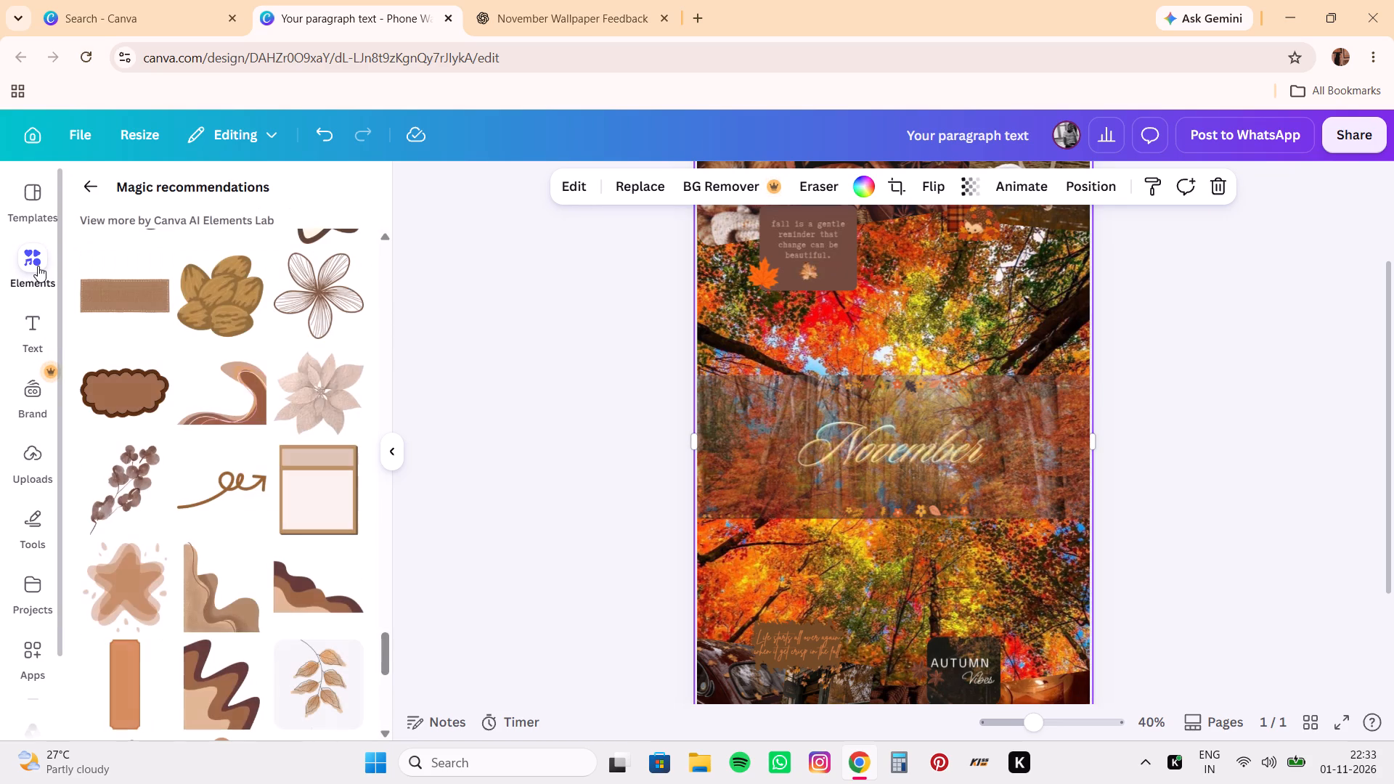
pyautogui.scroll(7, 203, 296)
pyautogui.scroll(1, 237, 402)
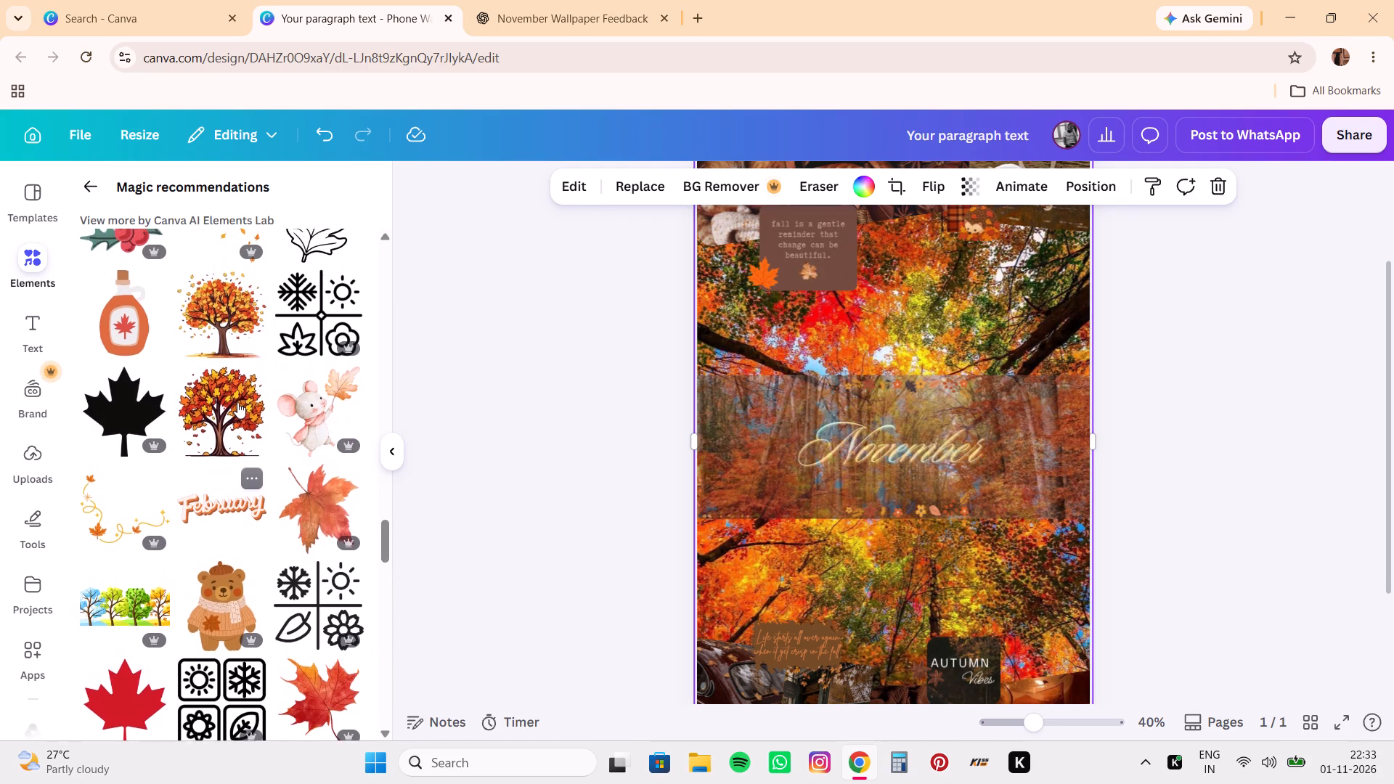
pyautogui.scroll(4, 237, 402)
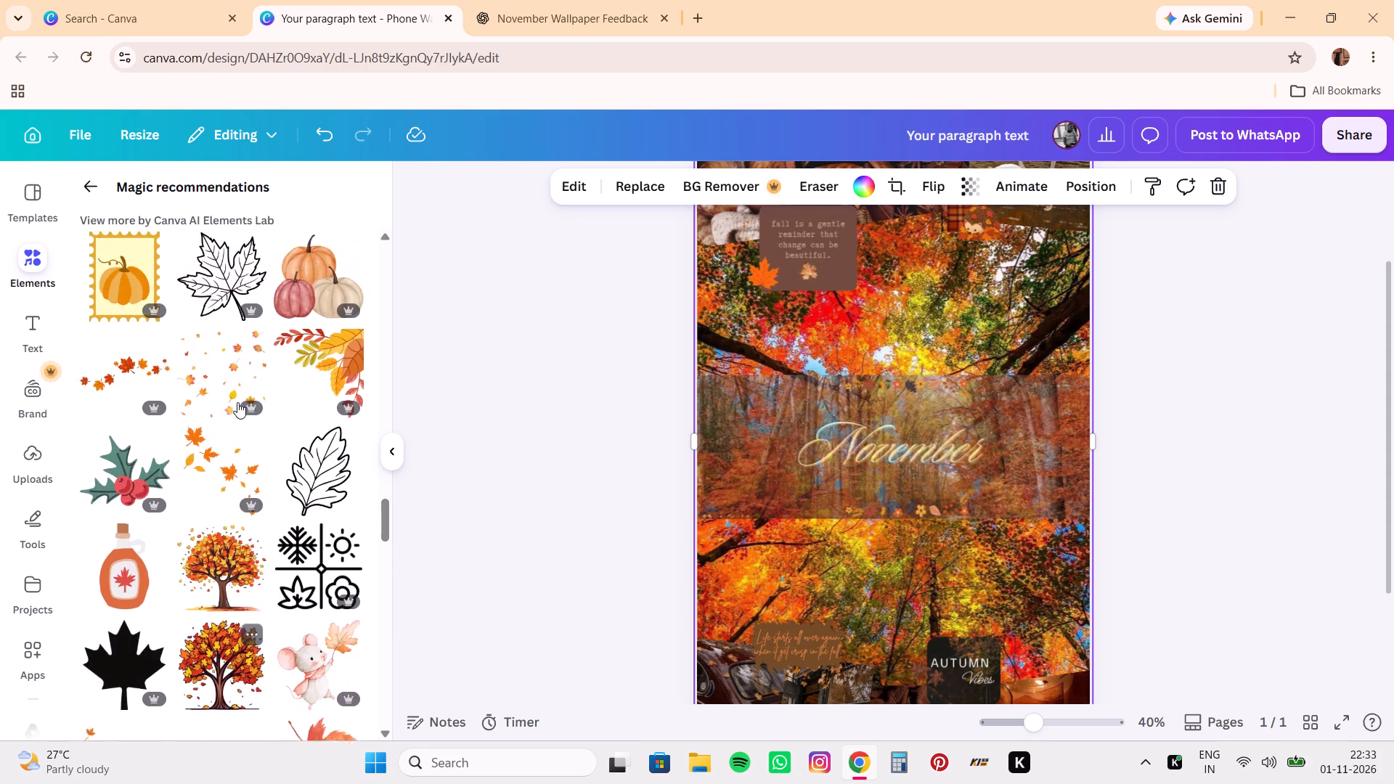
pyautogui.scroll(3, 237, 402)
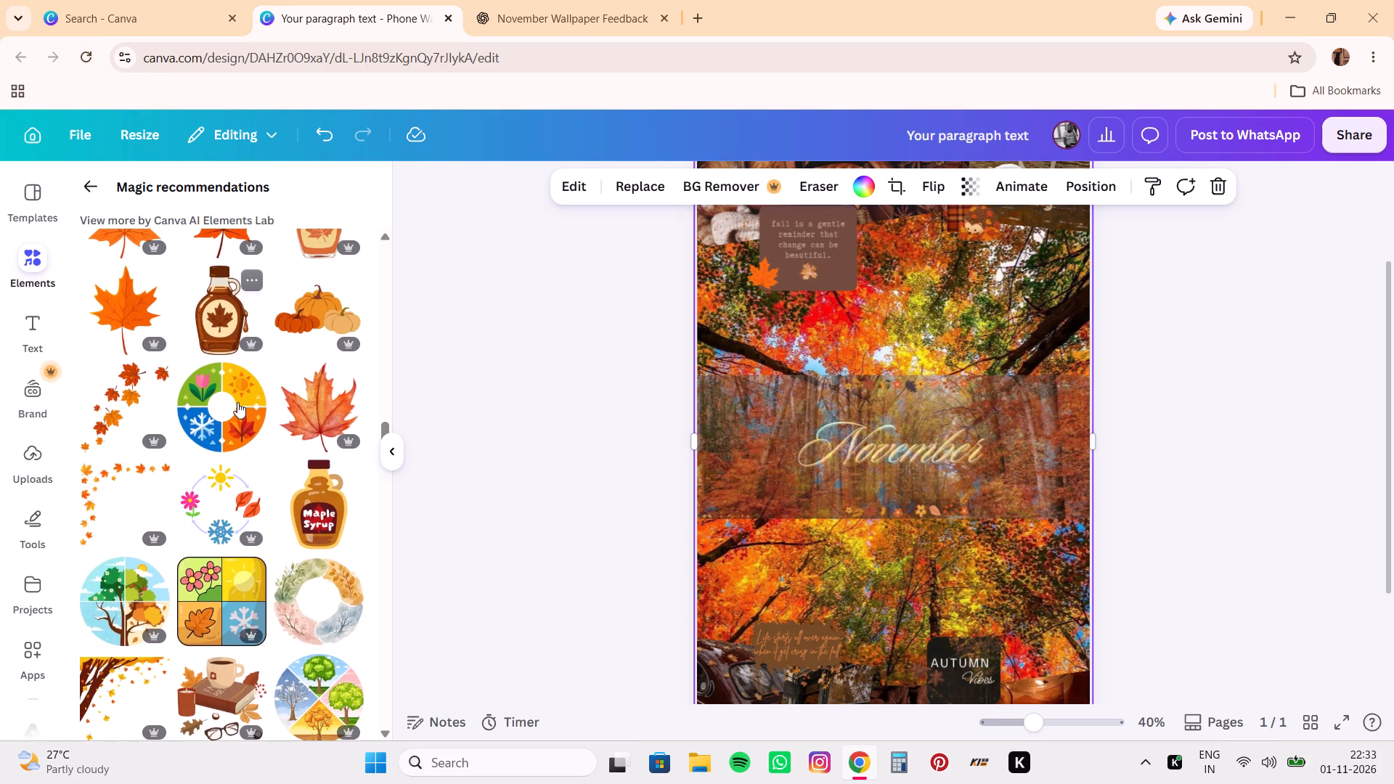
pyautogui.scroll(6, 237, 402)
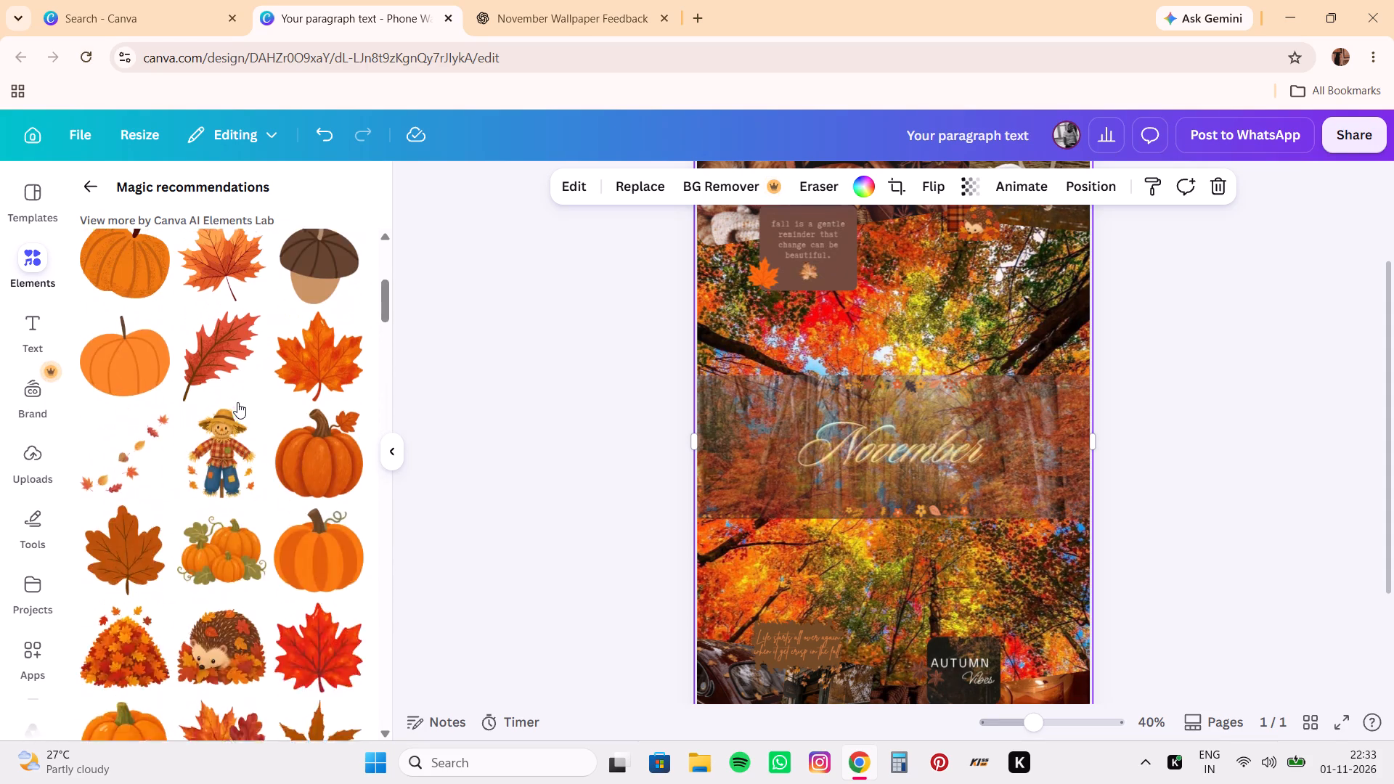
pyautogui.scroll(6, 237, 402)
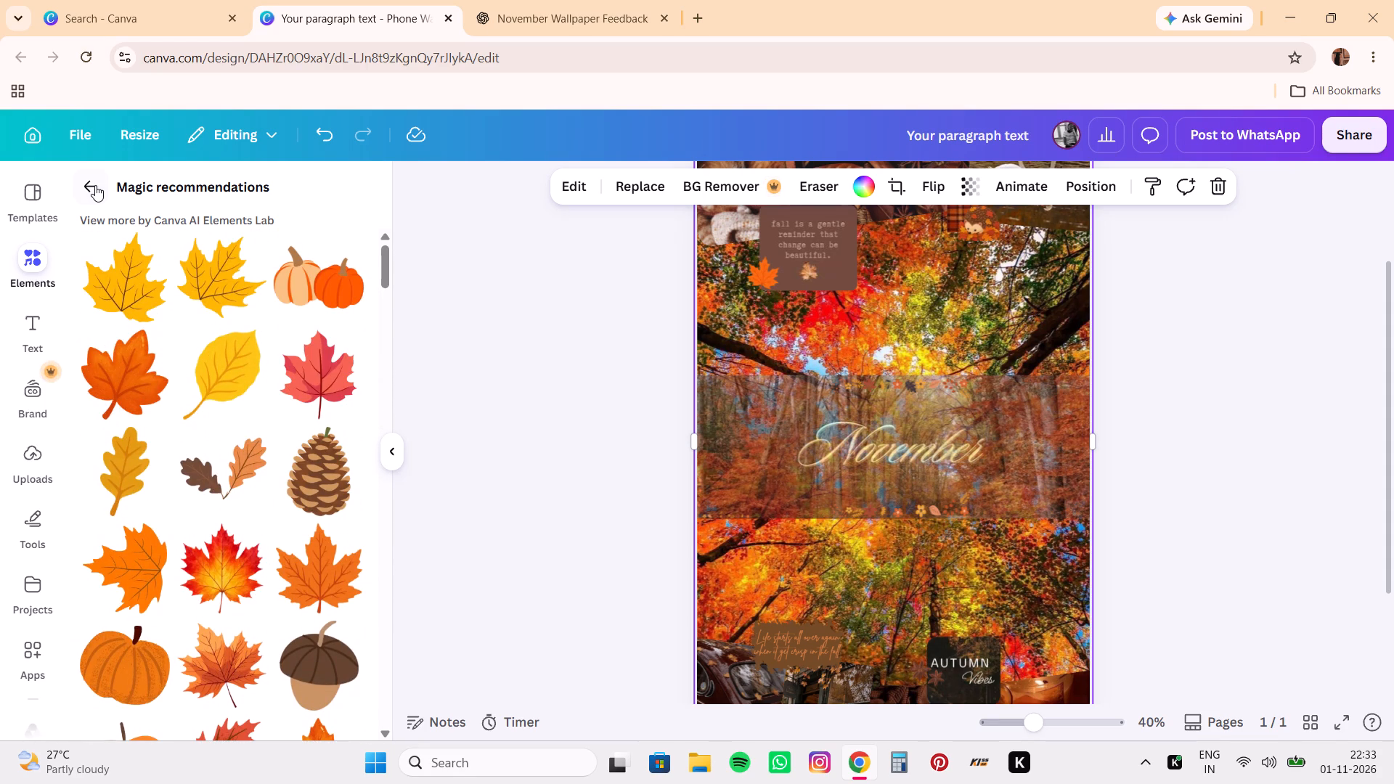
pyautogui.click(95, 185)
pyautogui.click(95, 185)
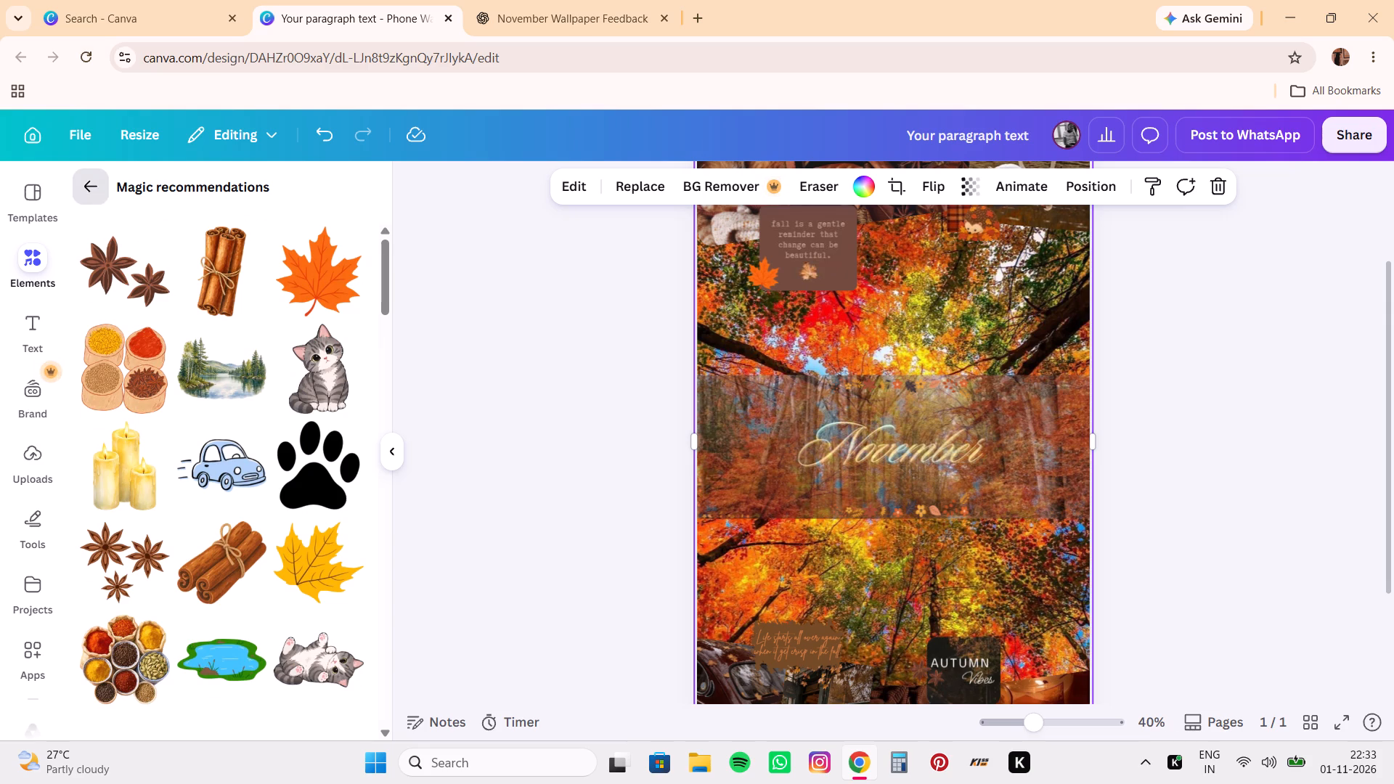
pyautogui.click(346, 259)
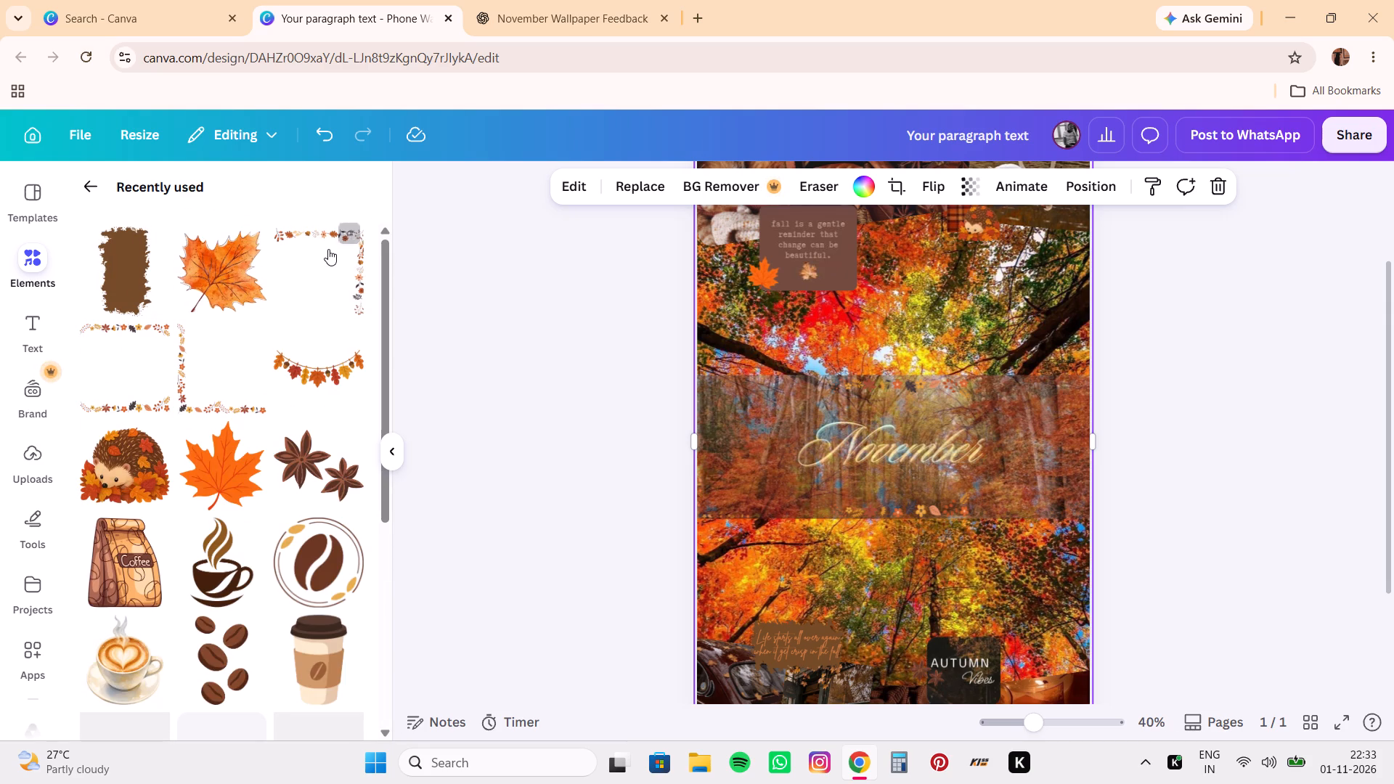
pyautogui.click(328, 249)
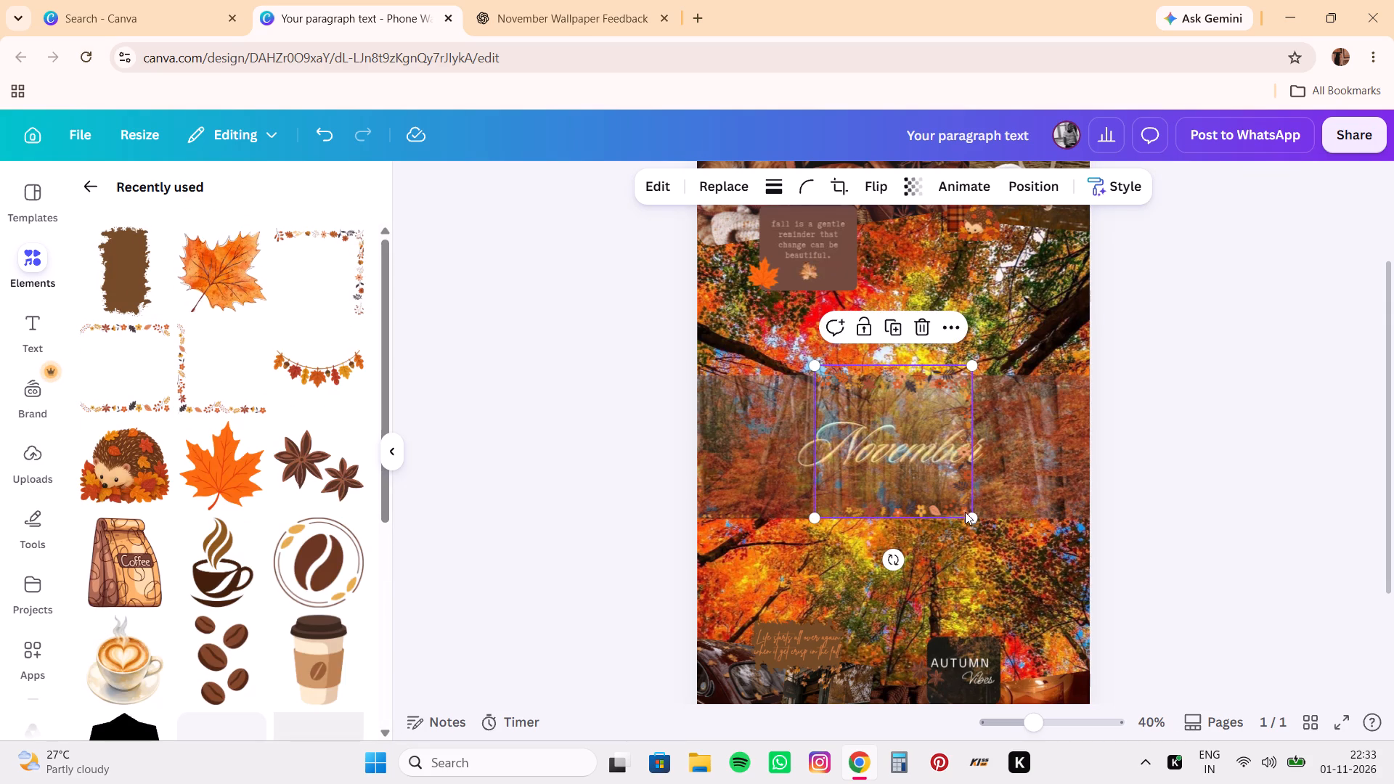
# Shrink the new leaf corner border and place it in the upper-right corner of the November band.
pyautogui.moveTo(966, 516); pyautogui.dragTo(905, 454)
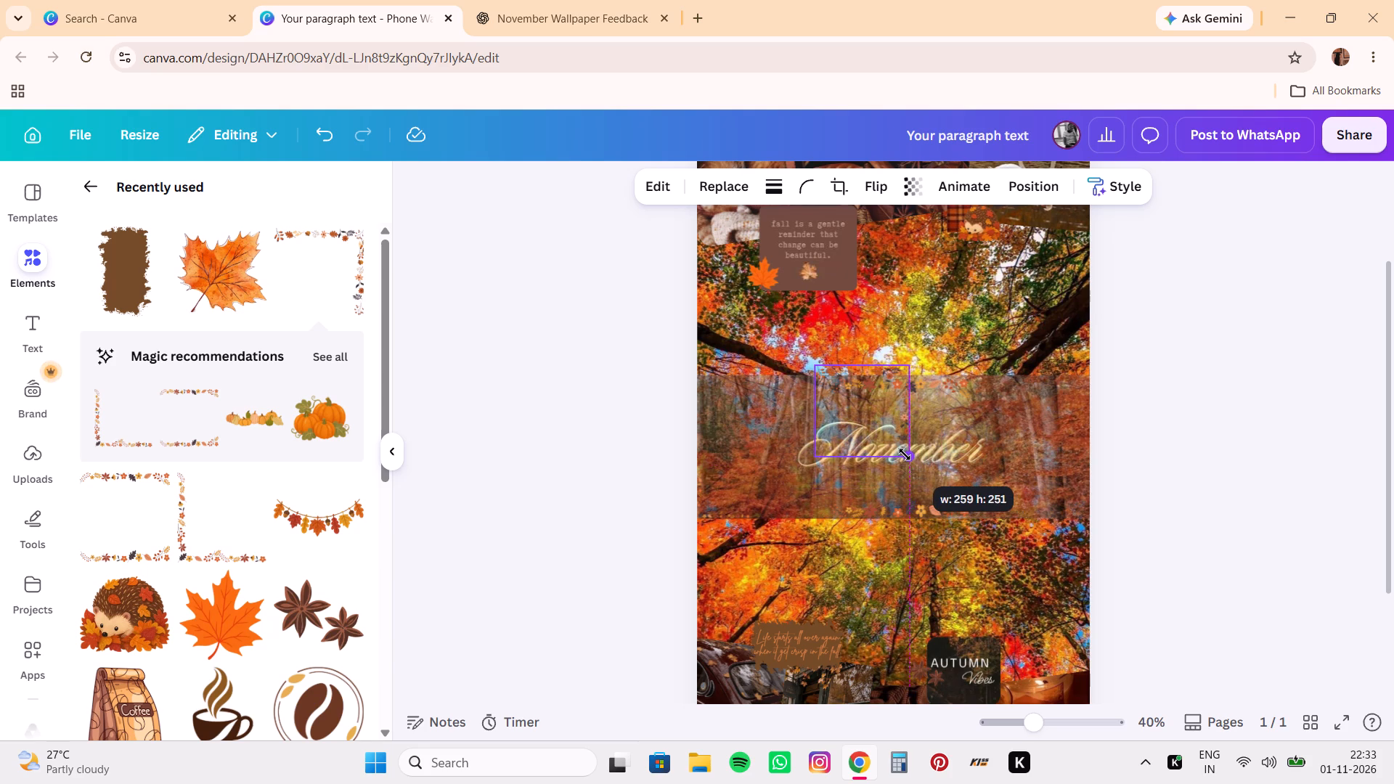
pyautogui.moveTo(905, 454); pyautogui.dragTo(890, 448)
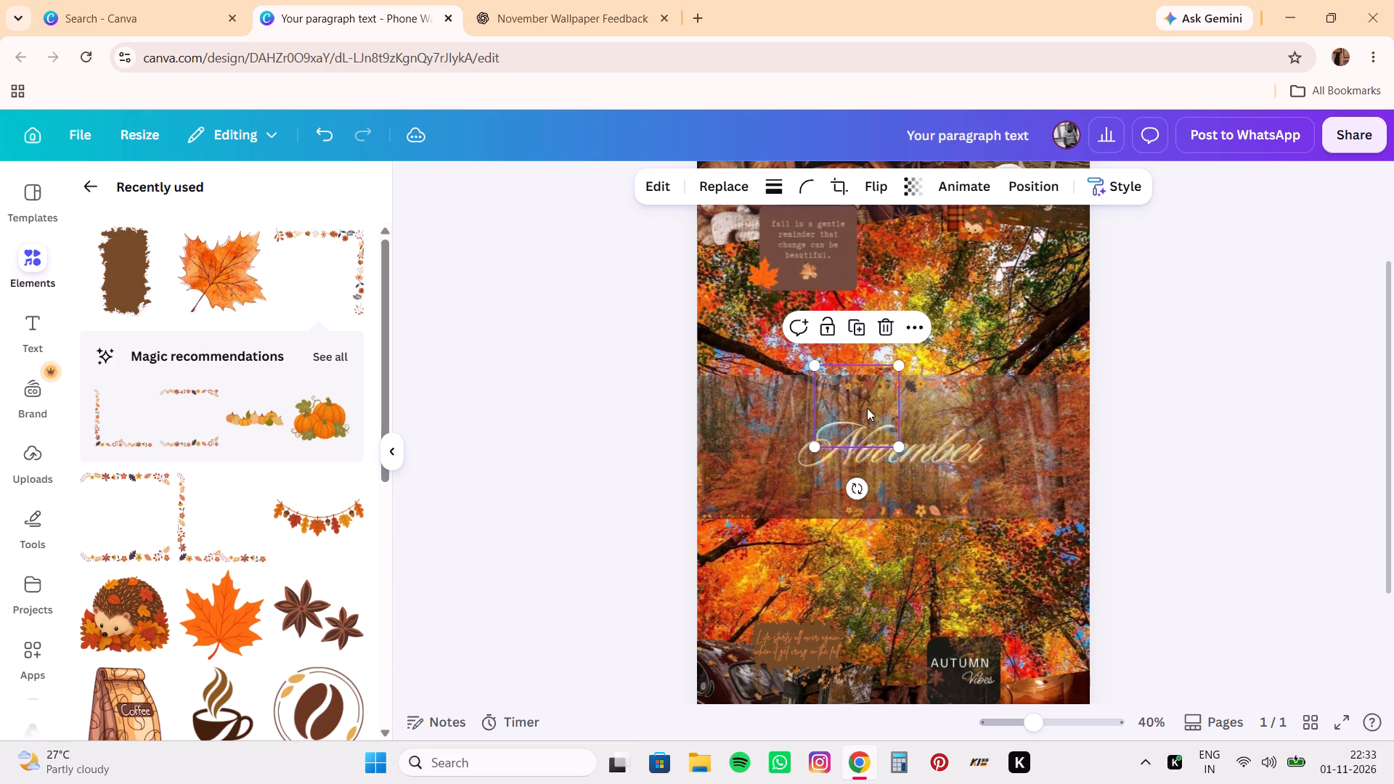
pyautogui.moveTo(867, 408); pyautogui.dragTo(1062, 420)
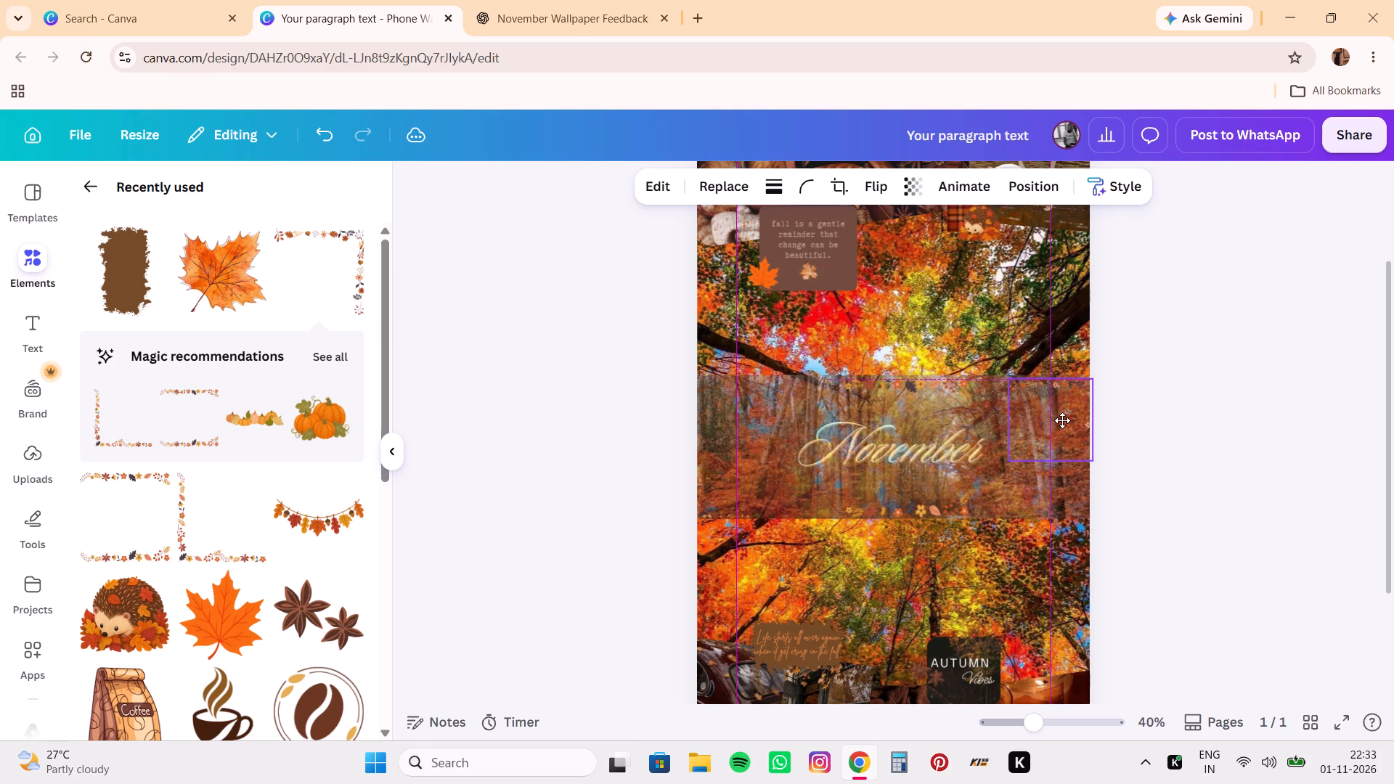
pyautogui.moveTo(1062, 420); pyautogui.dragTo(1055, 420)
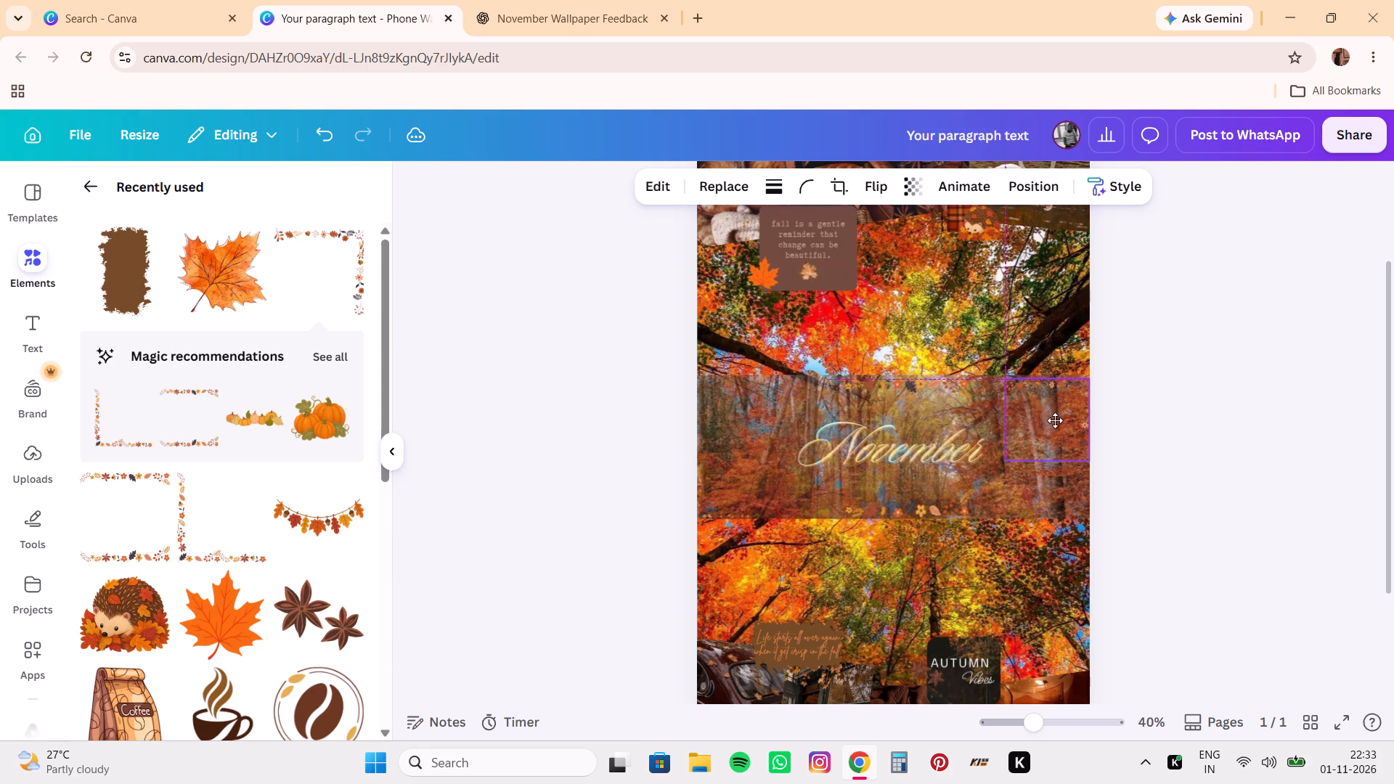
pyautogui.moveTo(1055, 420); pyautogui.dragTo(1059, 420)
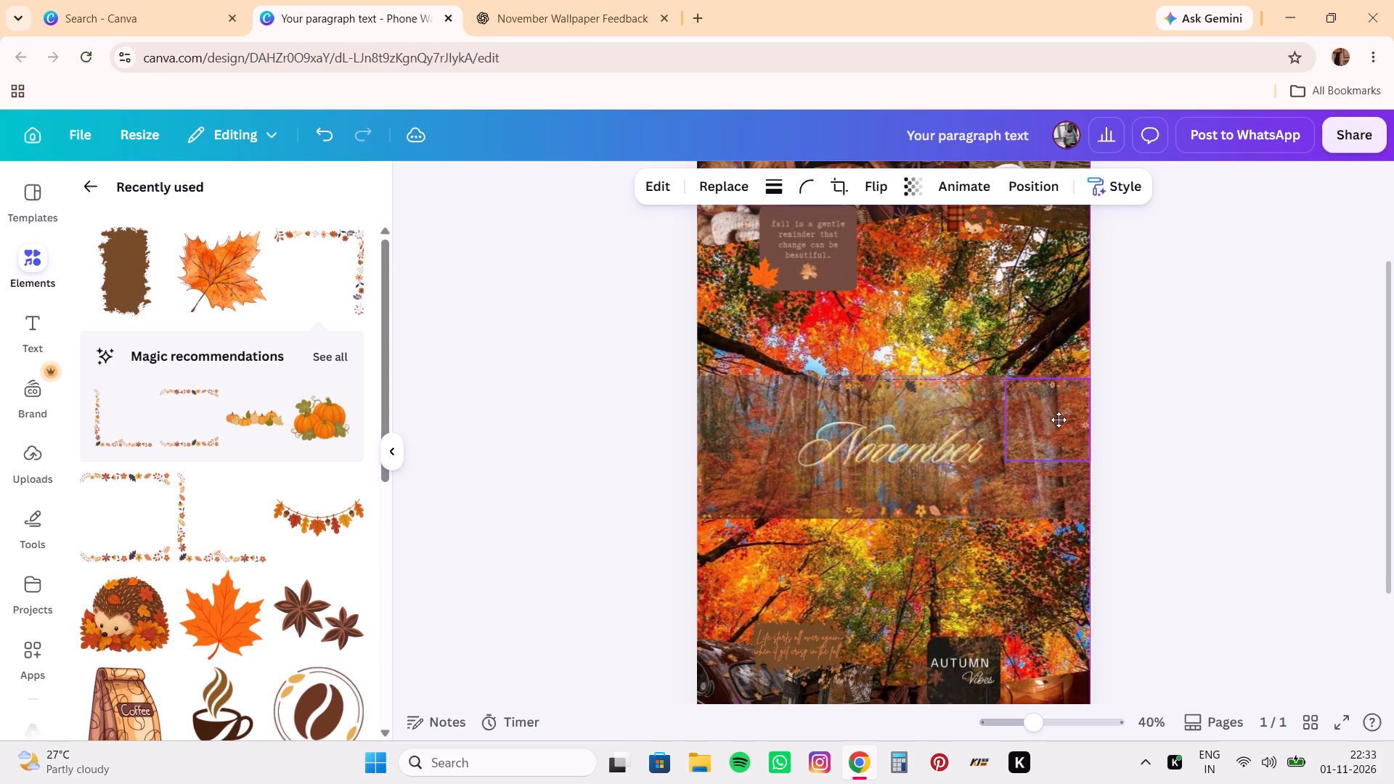
pyautogui.moveTo(1059, 420); pyautogui.dragTo(1058, 420)
# Enlarge the leaf corner border in the November band's lower-left corner to about 210 by 212.
pyautogui.click(722, 502)
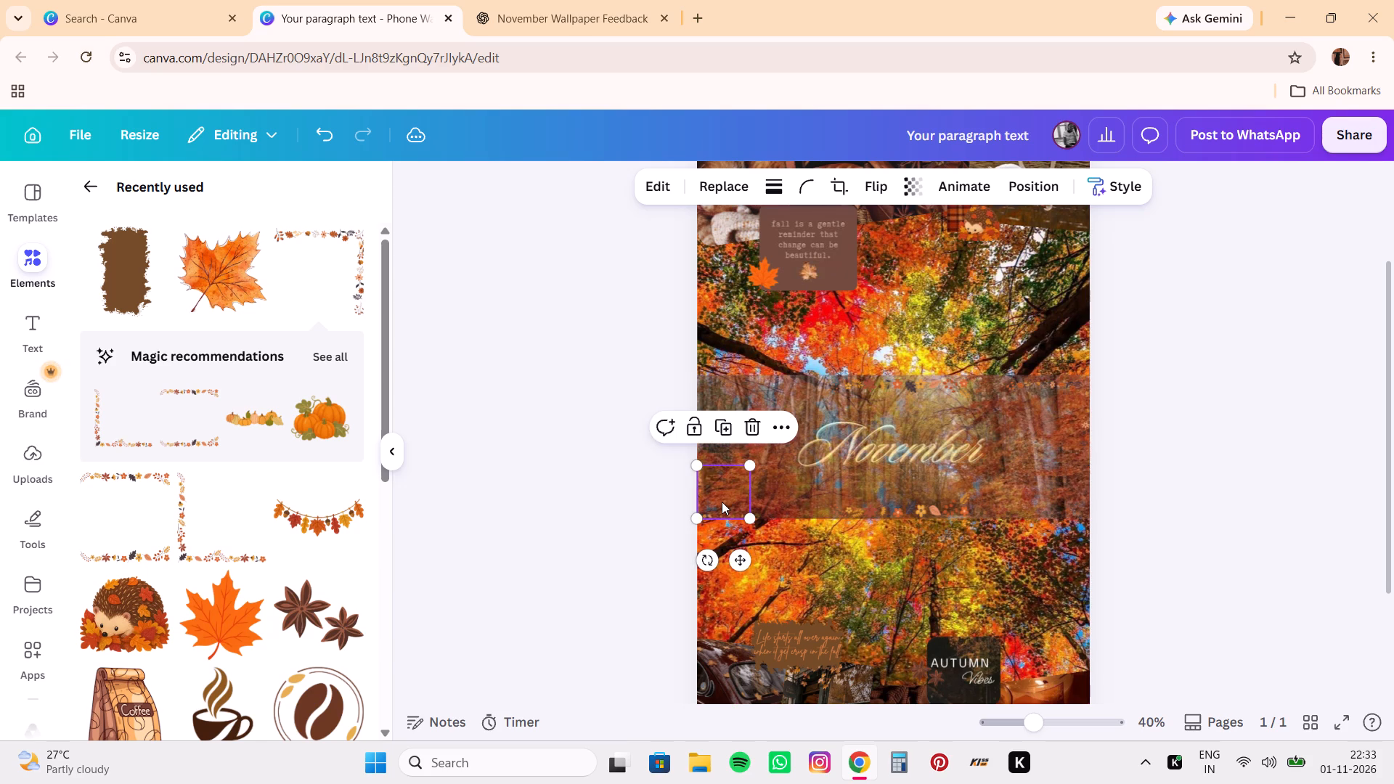
pyautogui.moveTo(750, 462); pyautogui.dragTo(767, 452)
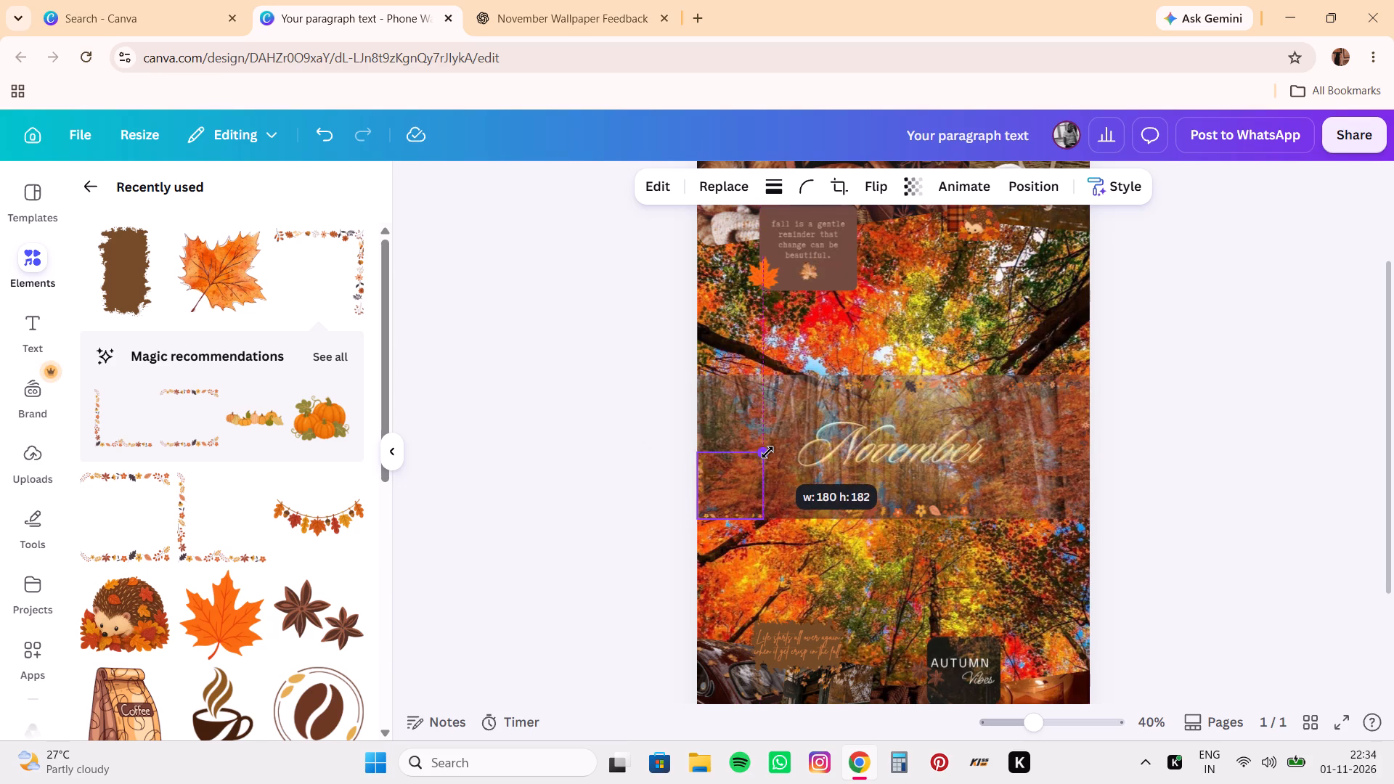
pyautogui.moveTo(767, 452); pyautogui.dragTo(780, 446)
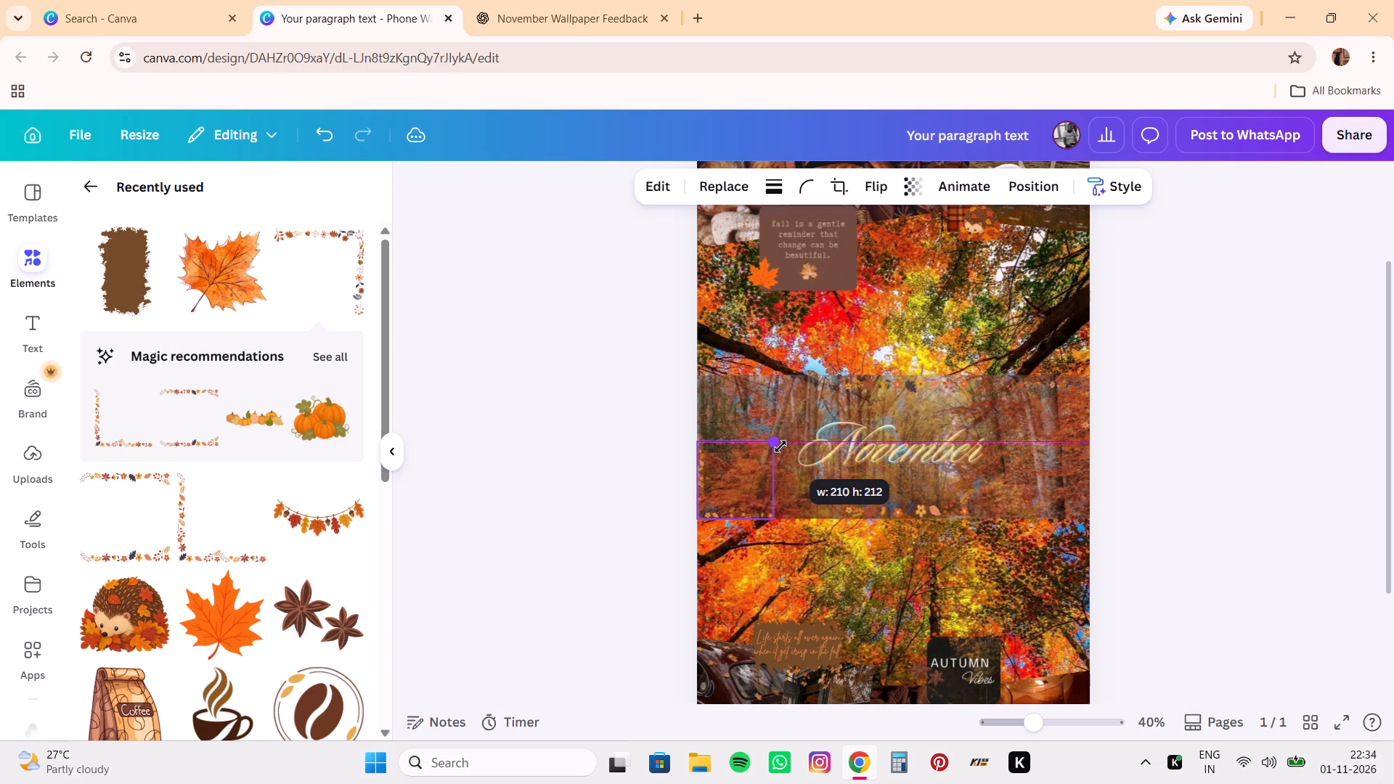
pyautogui.moveTo(780, 446); pyautogui.dragTo(786, 446)
# Enlarge the leaf corner border in the November band's lower-left corner a little further, close to the upper-right border's size.
pyautogui.click(1037, 417)
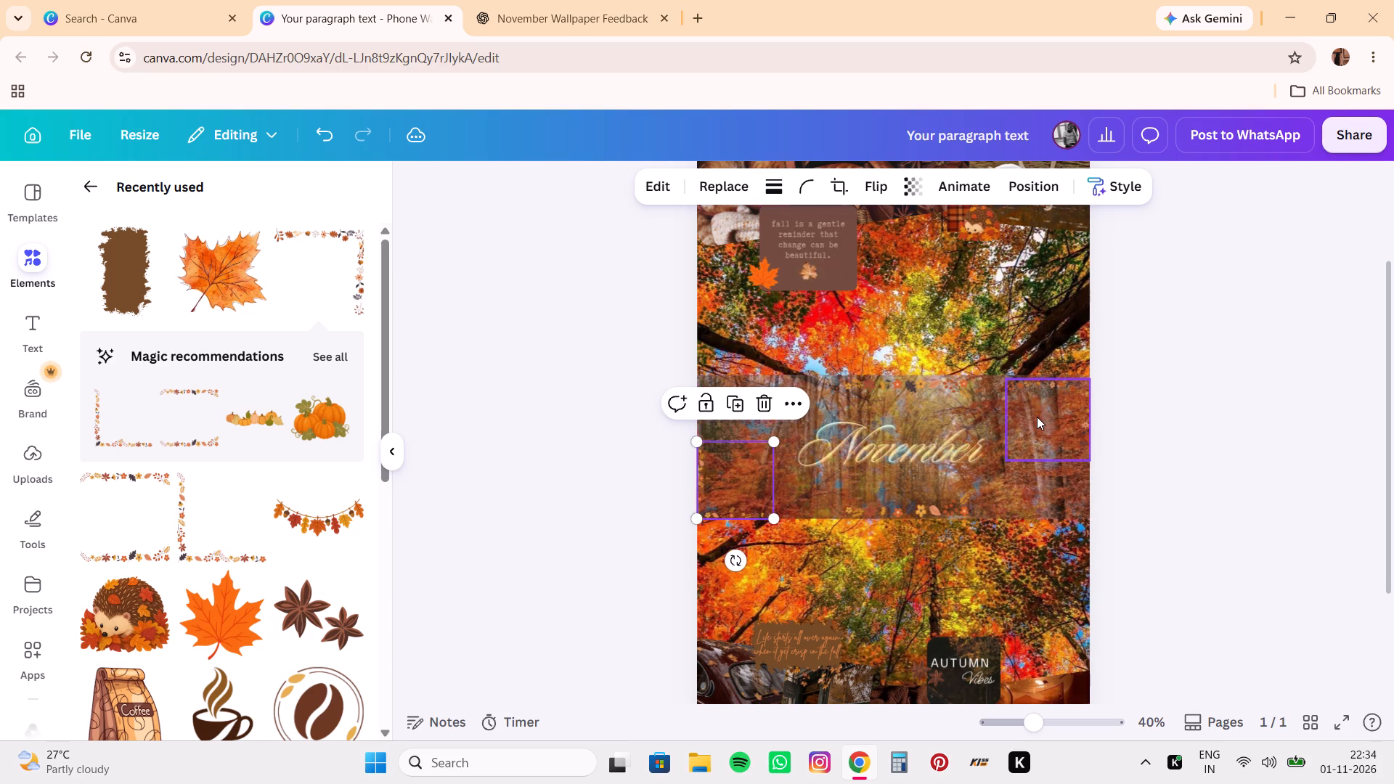
pyautogui.click(1008, 462)
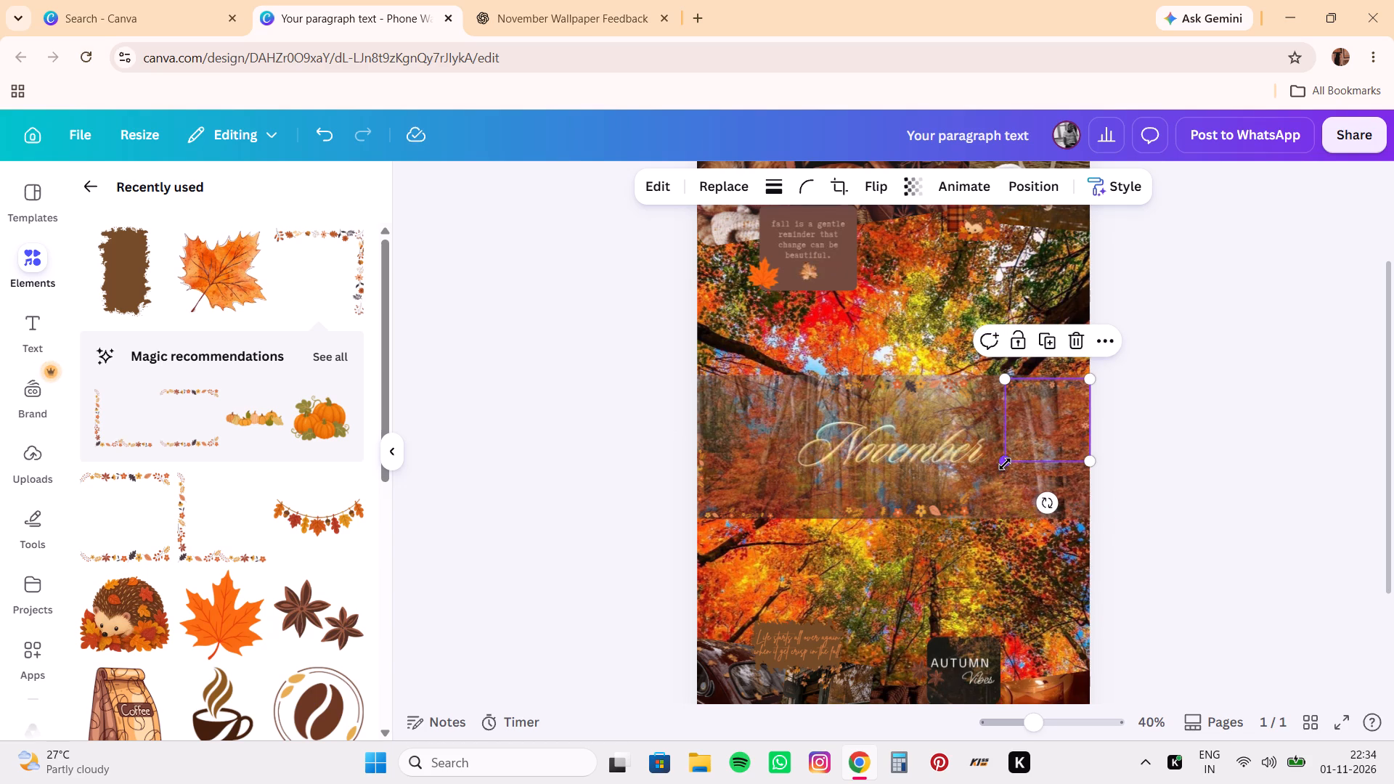
pyautogui.click(738, 495)
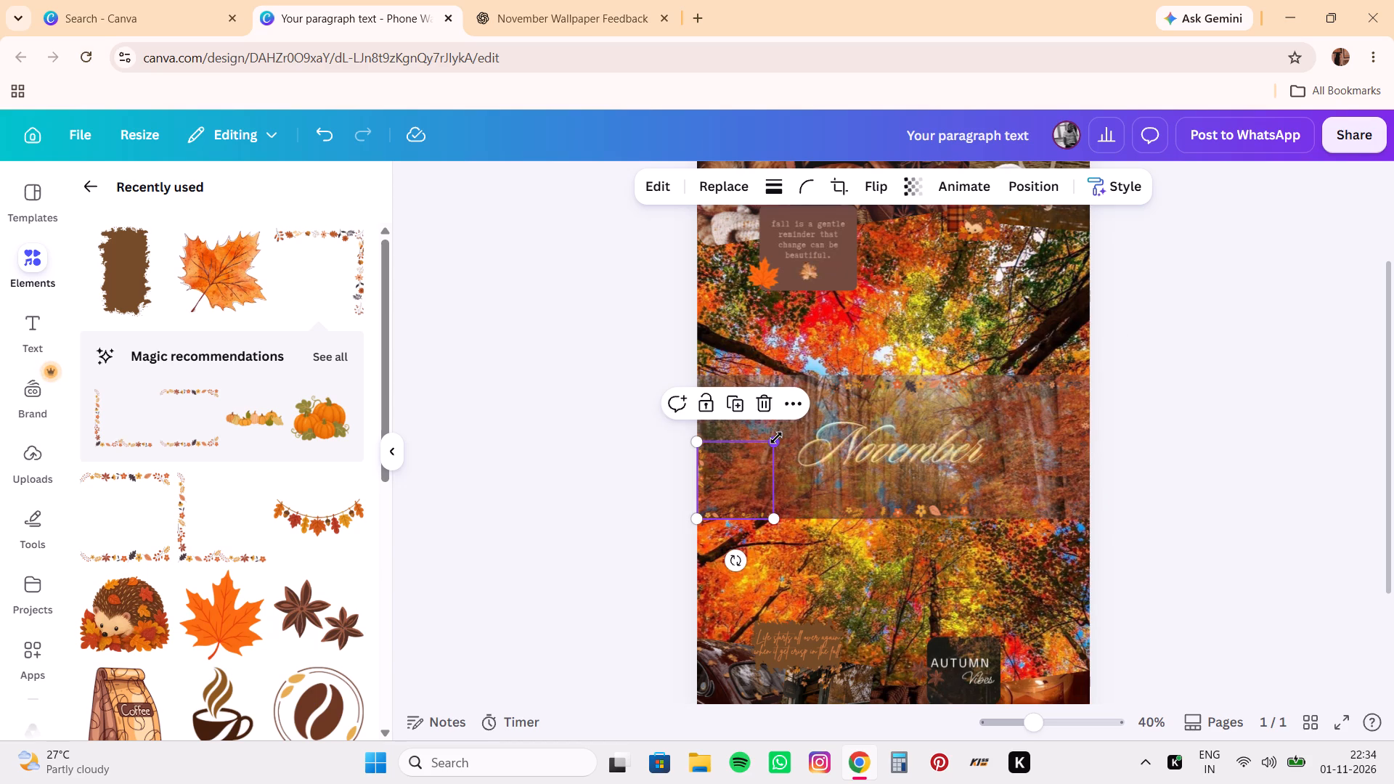
pyautogui.moveTo(776, 438); pyautogui.dragTo(785, 434)
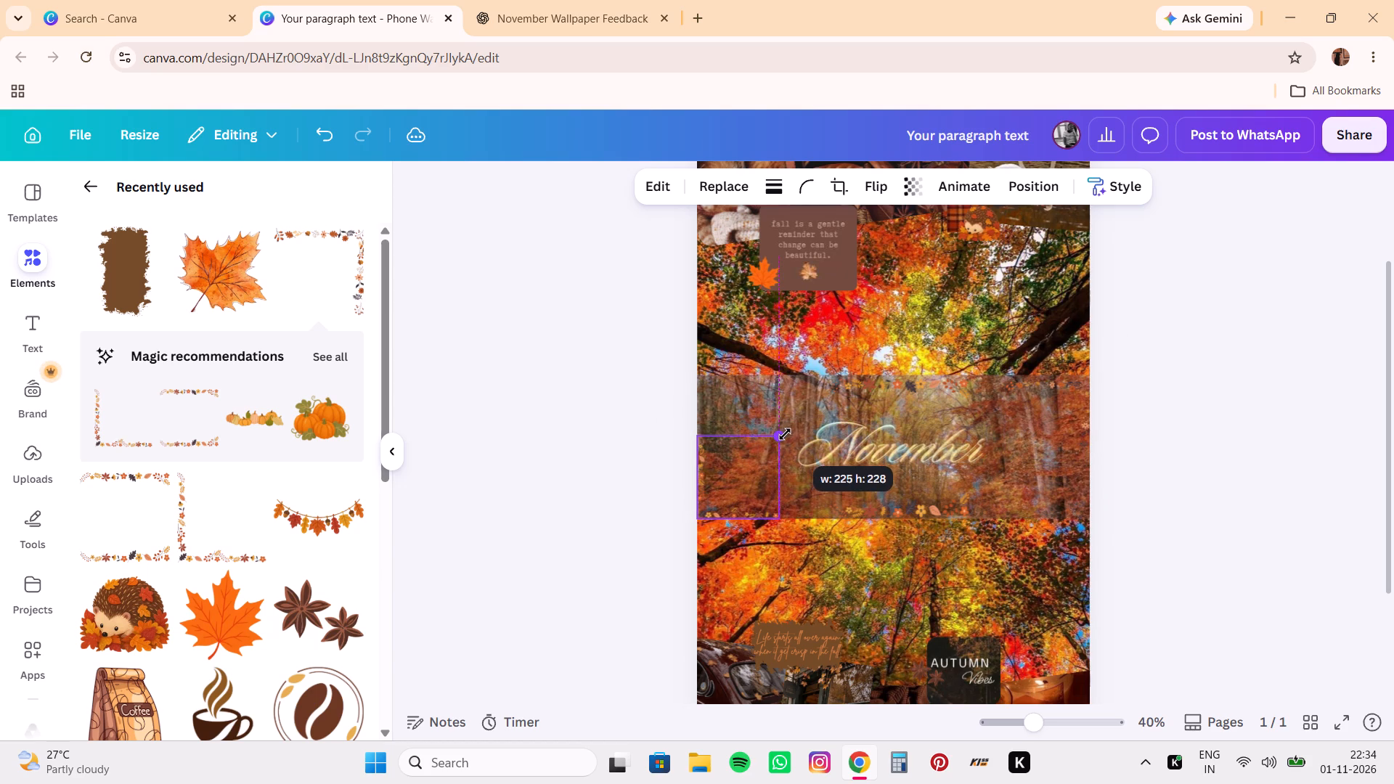
pyautogui.moveTo(785, 434); pyautogui.dragTo(794, 433)
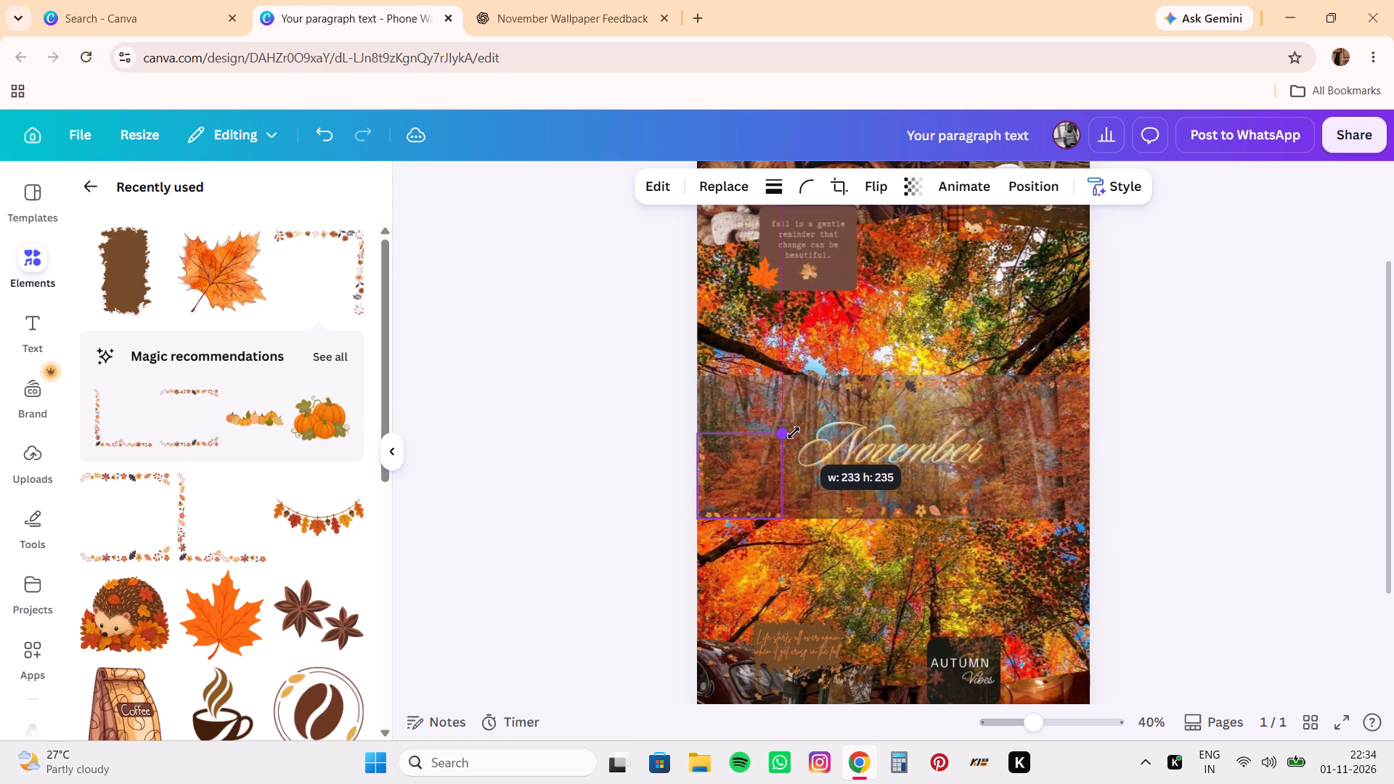
pyautogui.moveTo(794, 433); pyautogui.dragTo(796, 432)
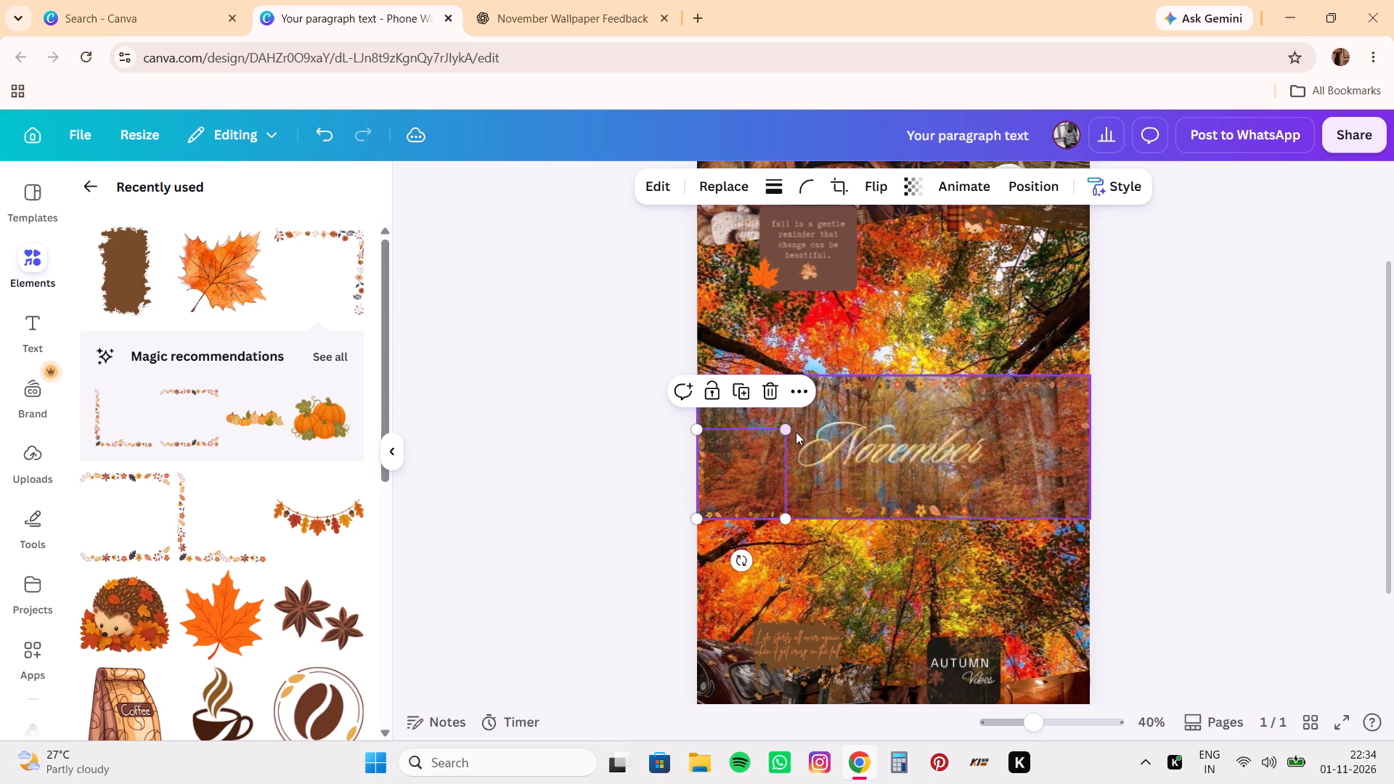
pyautogui.click(829, 572)
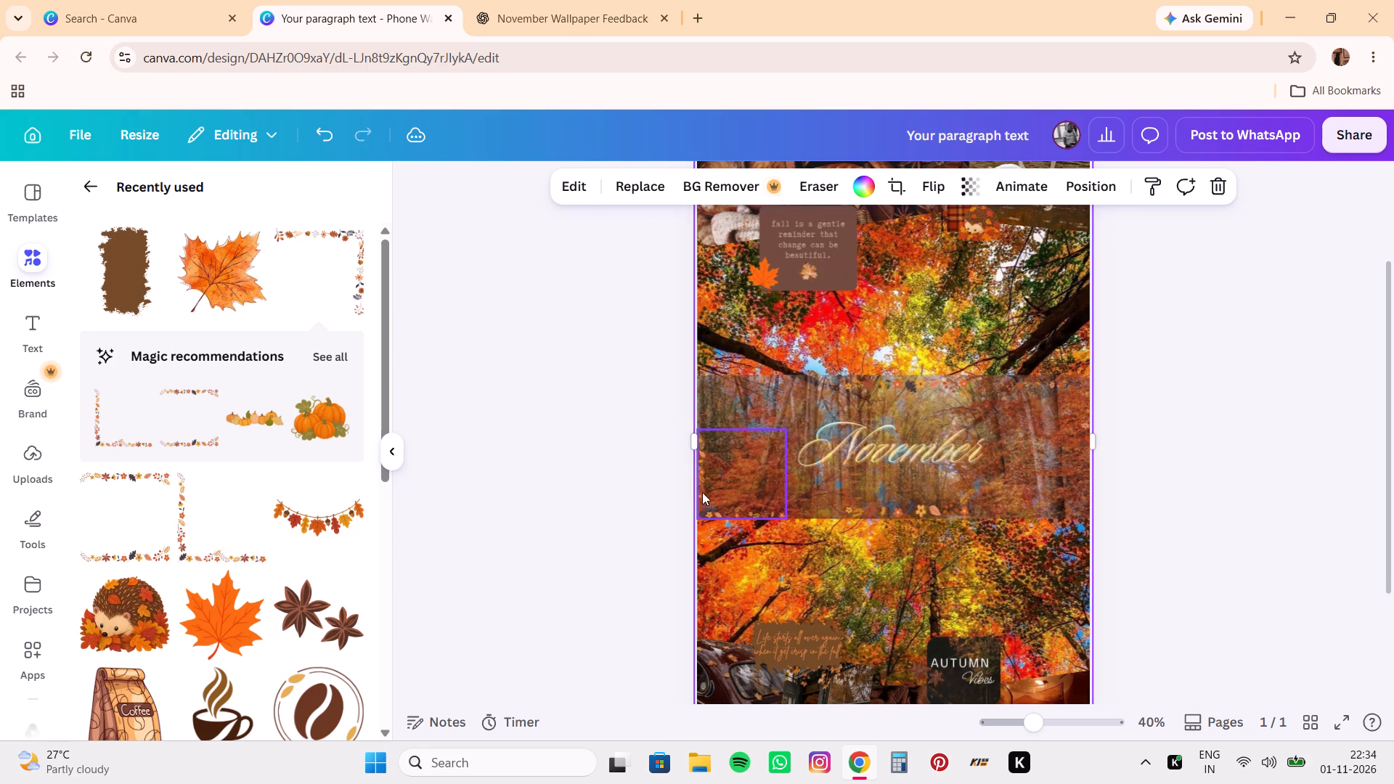
# Move the upper-right leaf corner border up slightly so it aligns with the November band's top edge.
pyautogui.moveTo(1052, 405); pyautogui.dragTo(1052, 399)
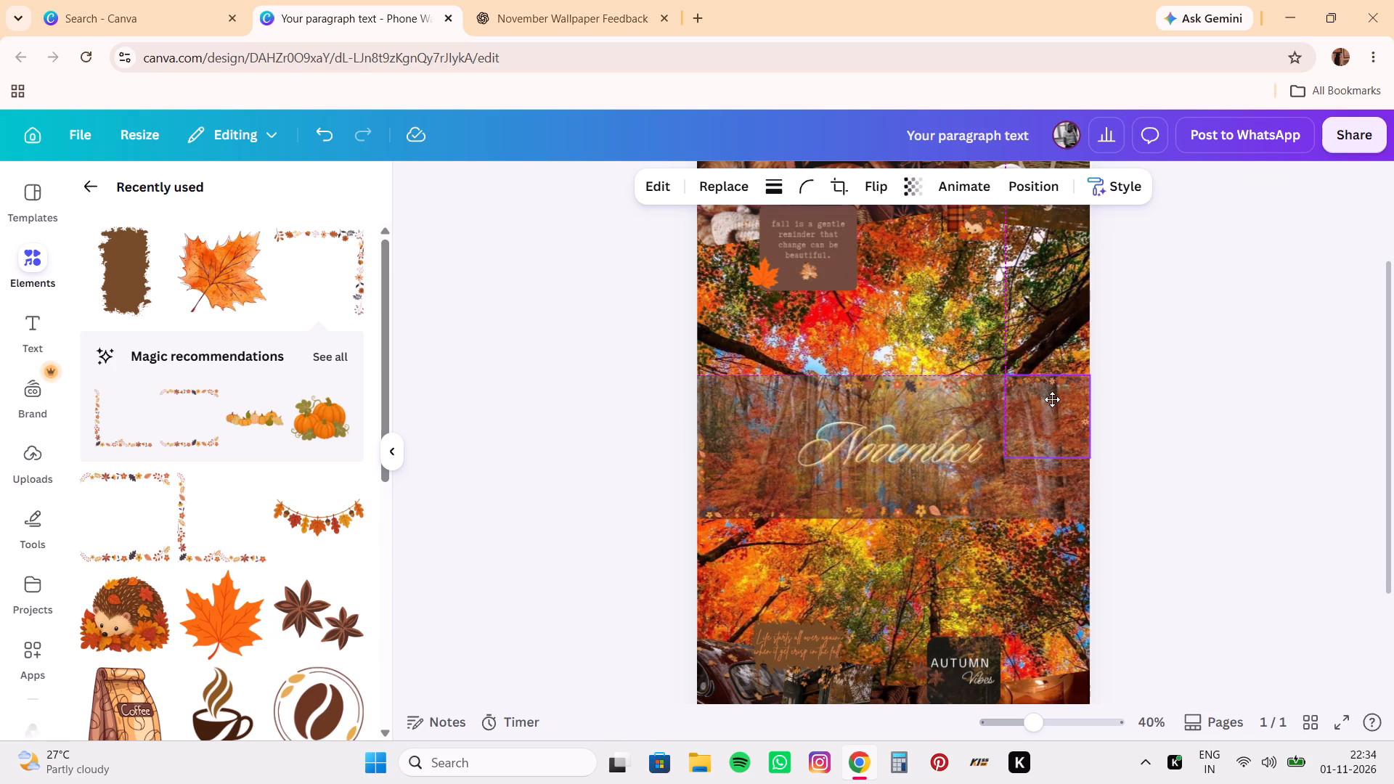
pyautogui.moveTo(1052, 399); pyautogui.dragTo(1051, 399)
pyautogui.click(785, 558)
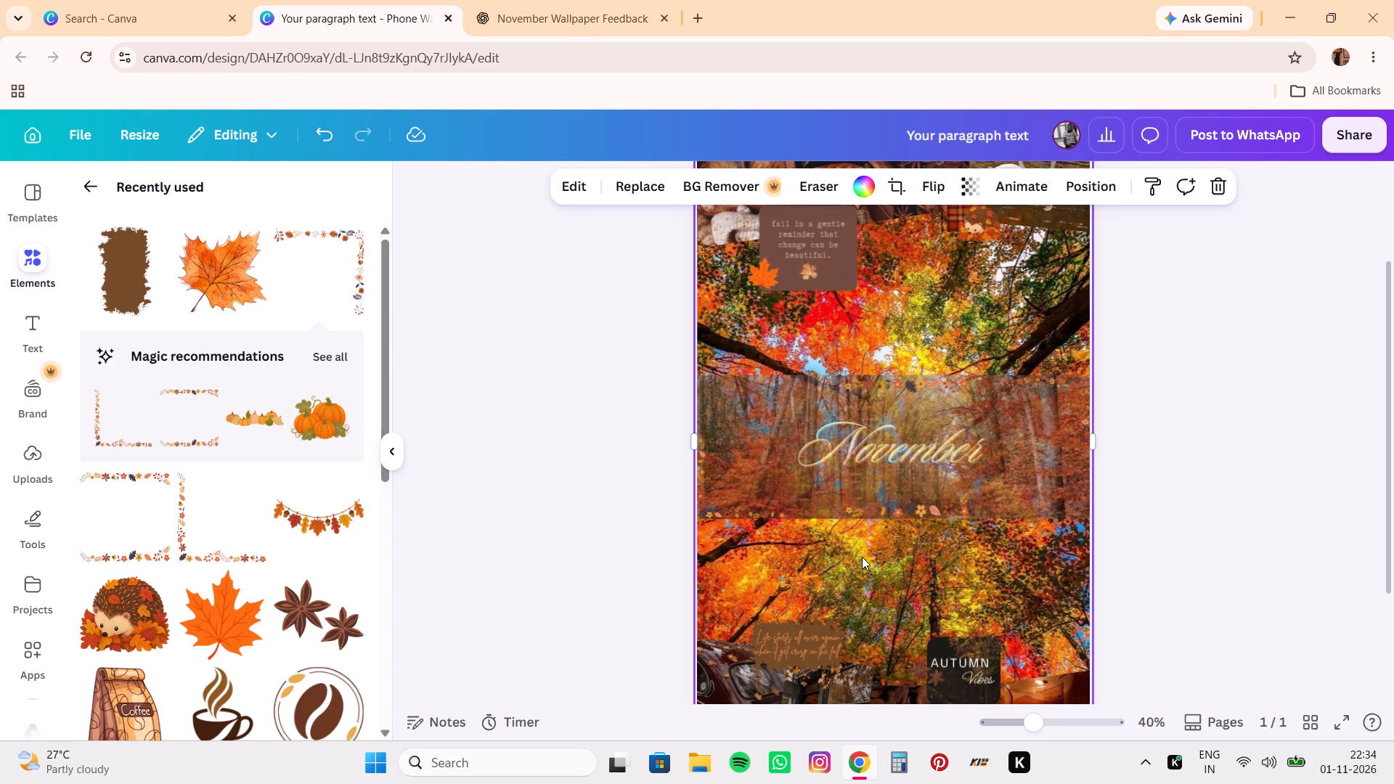
pyautogui.moveTo(1035, 724); pyautogui.dragTo(1020, 723)
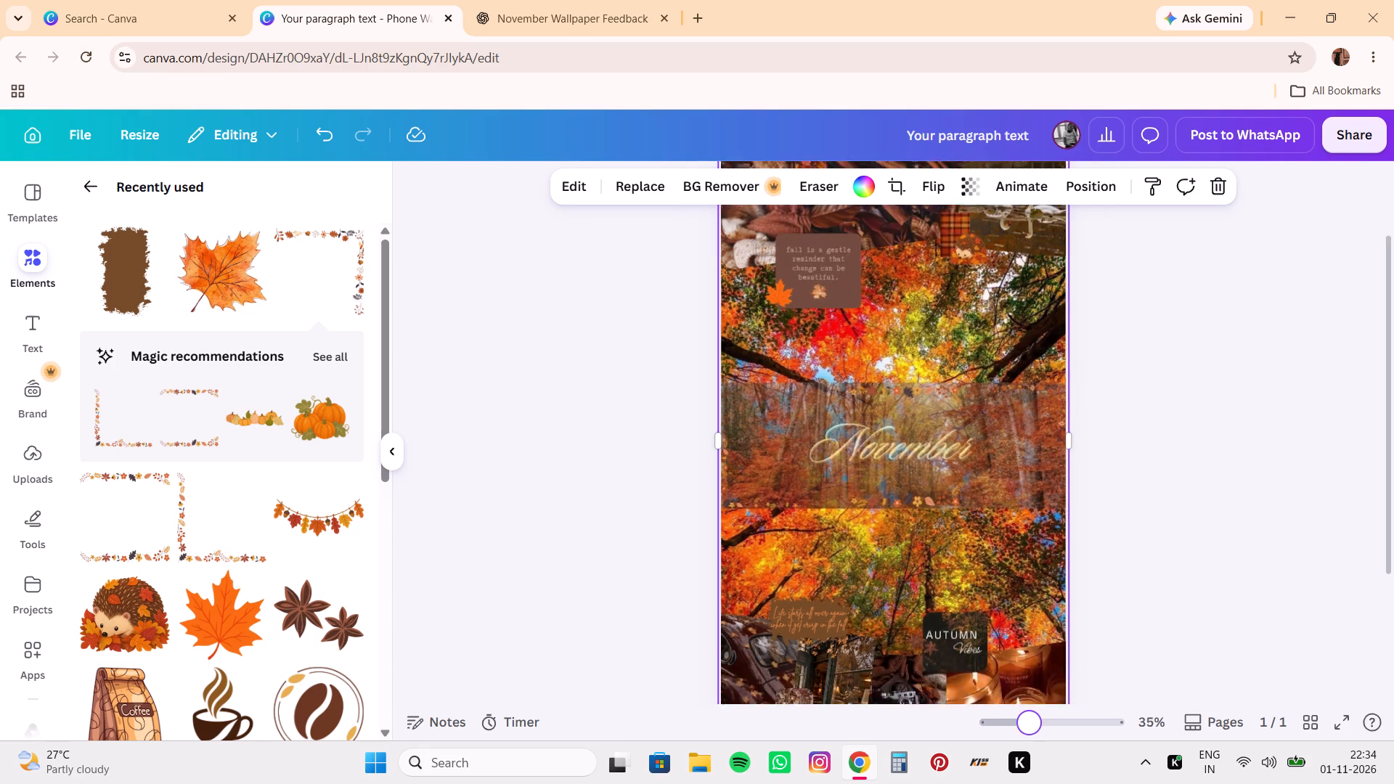
pyautogui.moveTo(1020, 723); pyautogui.dragTo(1019, 723)
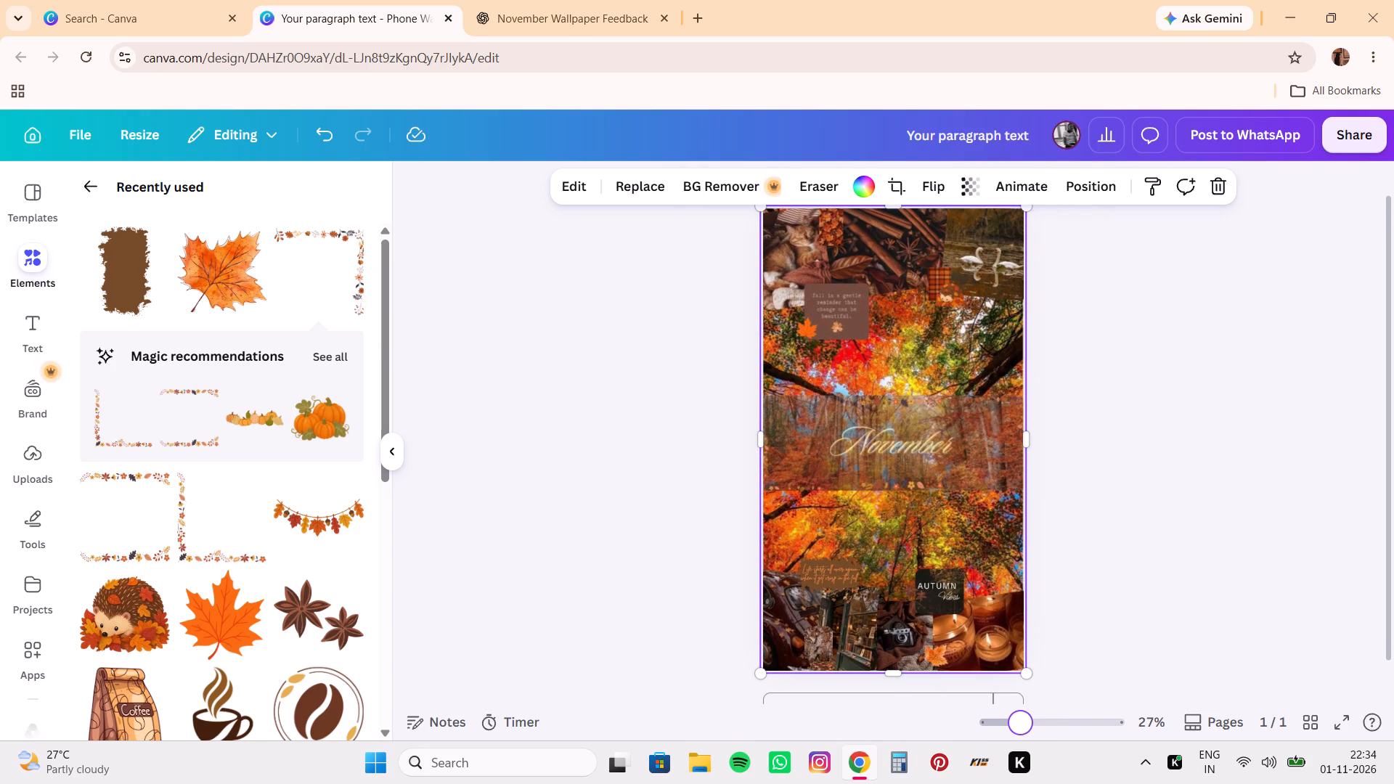
pyautogui.moveTo(1019, 723); pyautogui.dragTo(1019, 724)
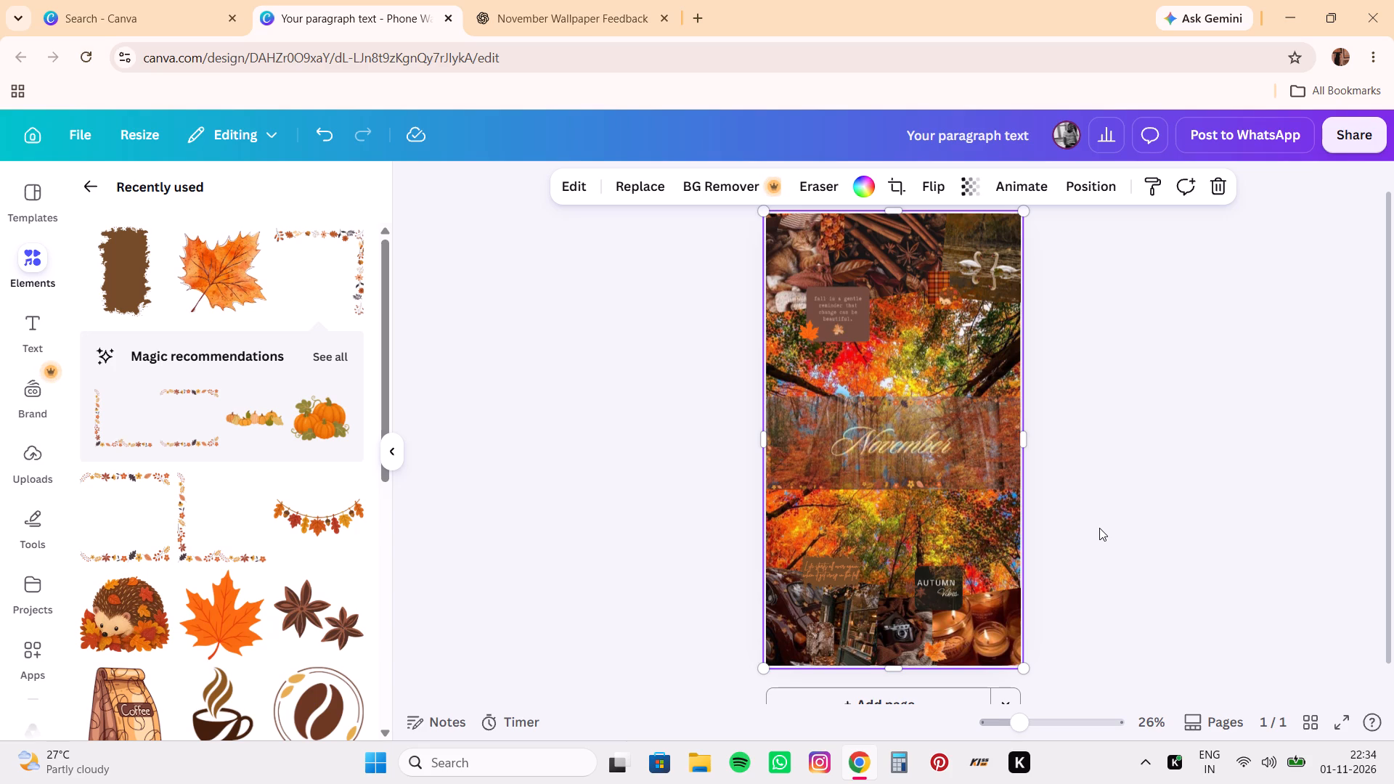
pyautogui.press('Print')
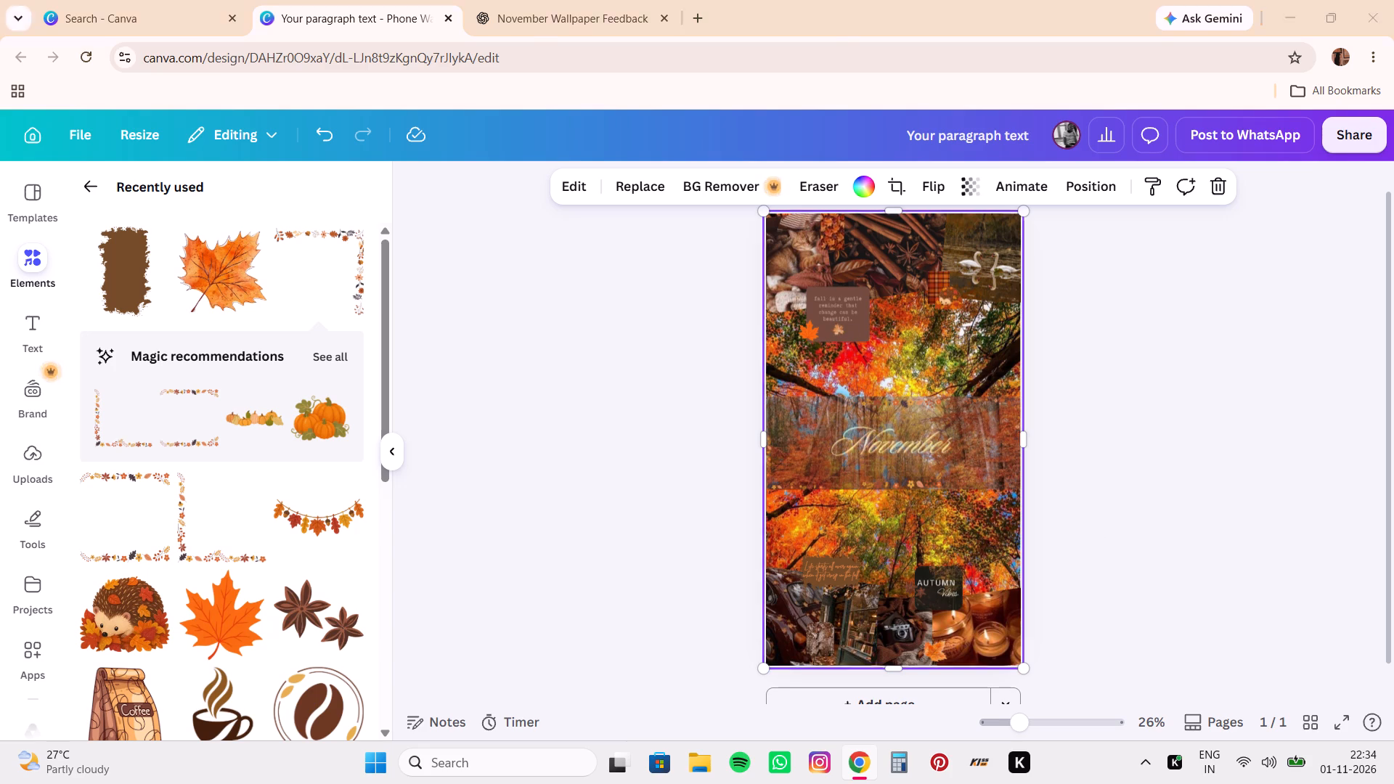
pyautogui.moveTo(762, 209); pyautogui.dragTo(1054, 520)
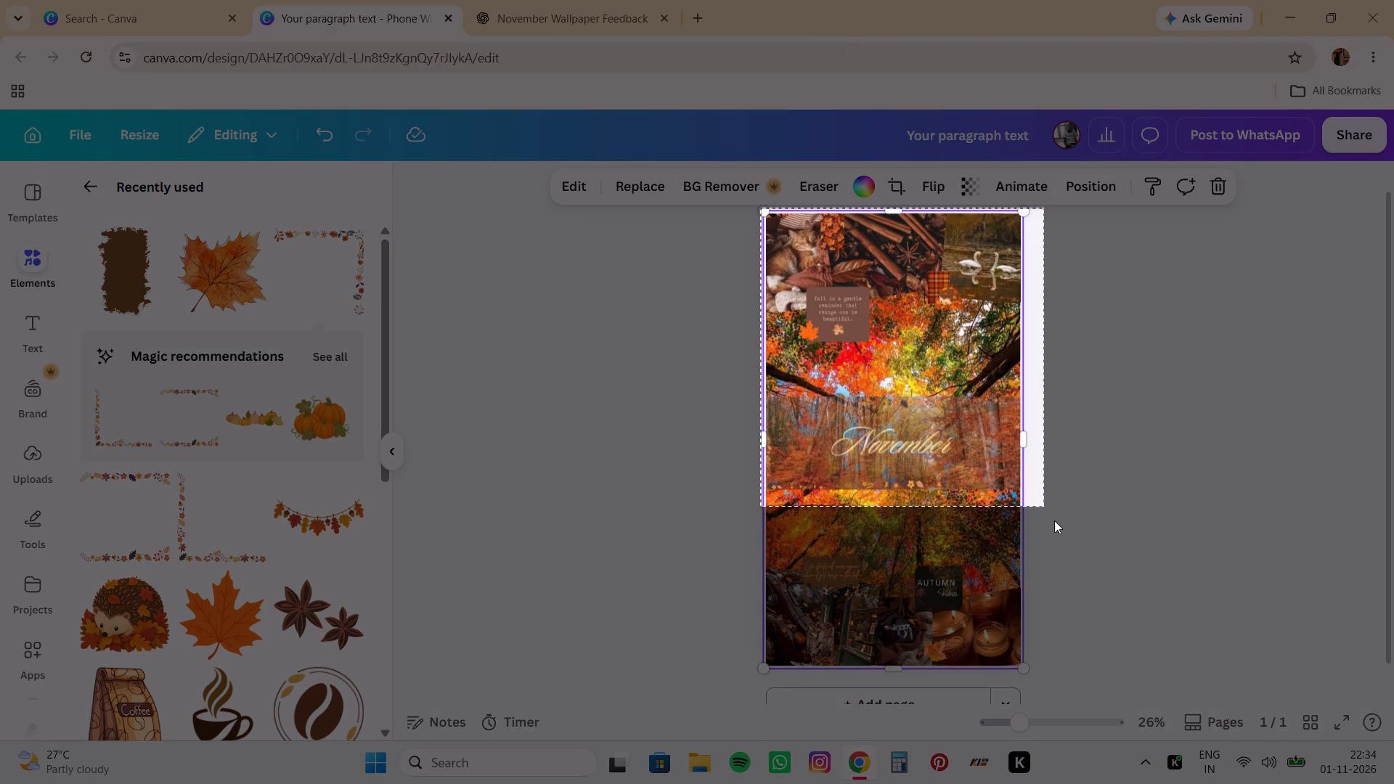
pyautogui.moveTo(1054, 520); pyautogui.dragTo(1018, 670)
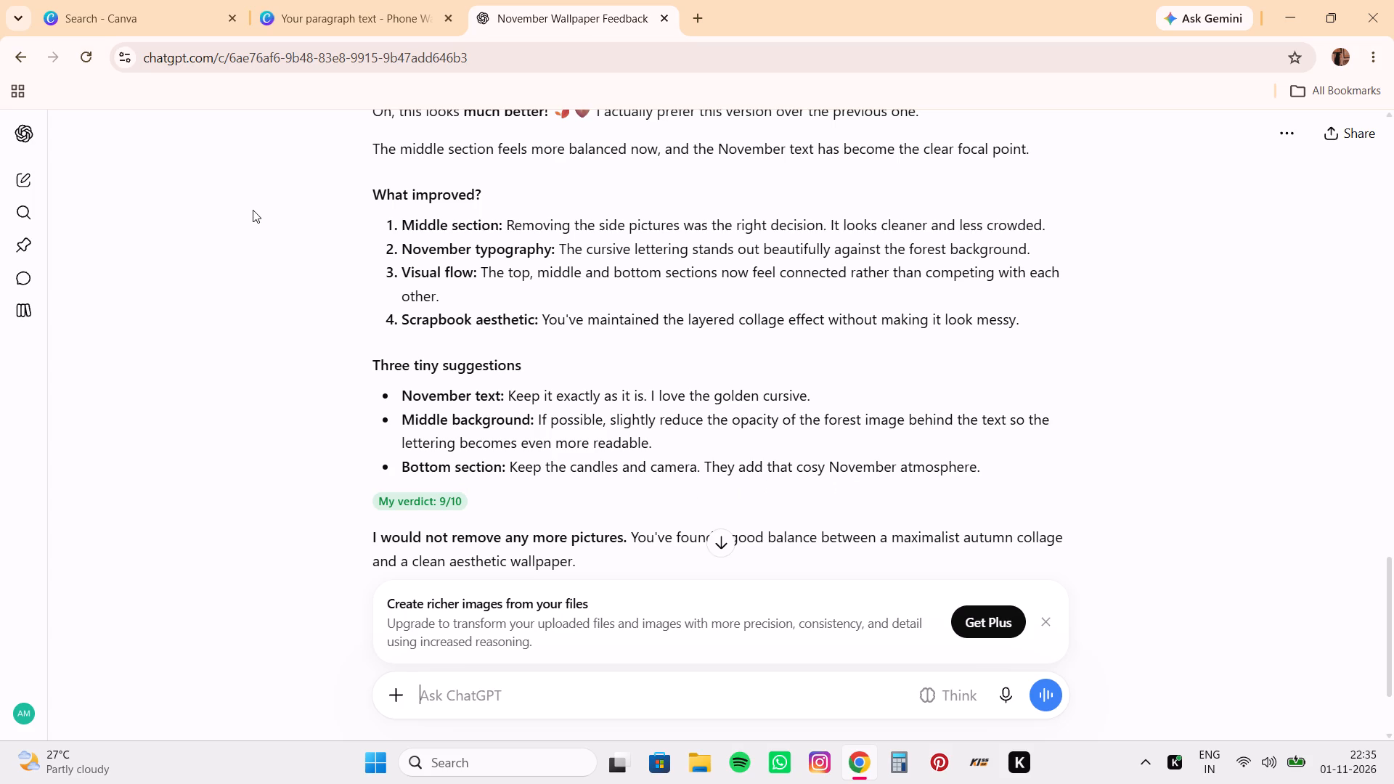
# Return to the Canva wallpaper design and search the elements library for "camera".
pyautogui.click(333, 7)
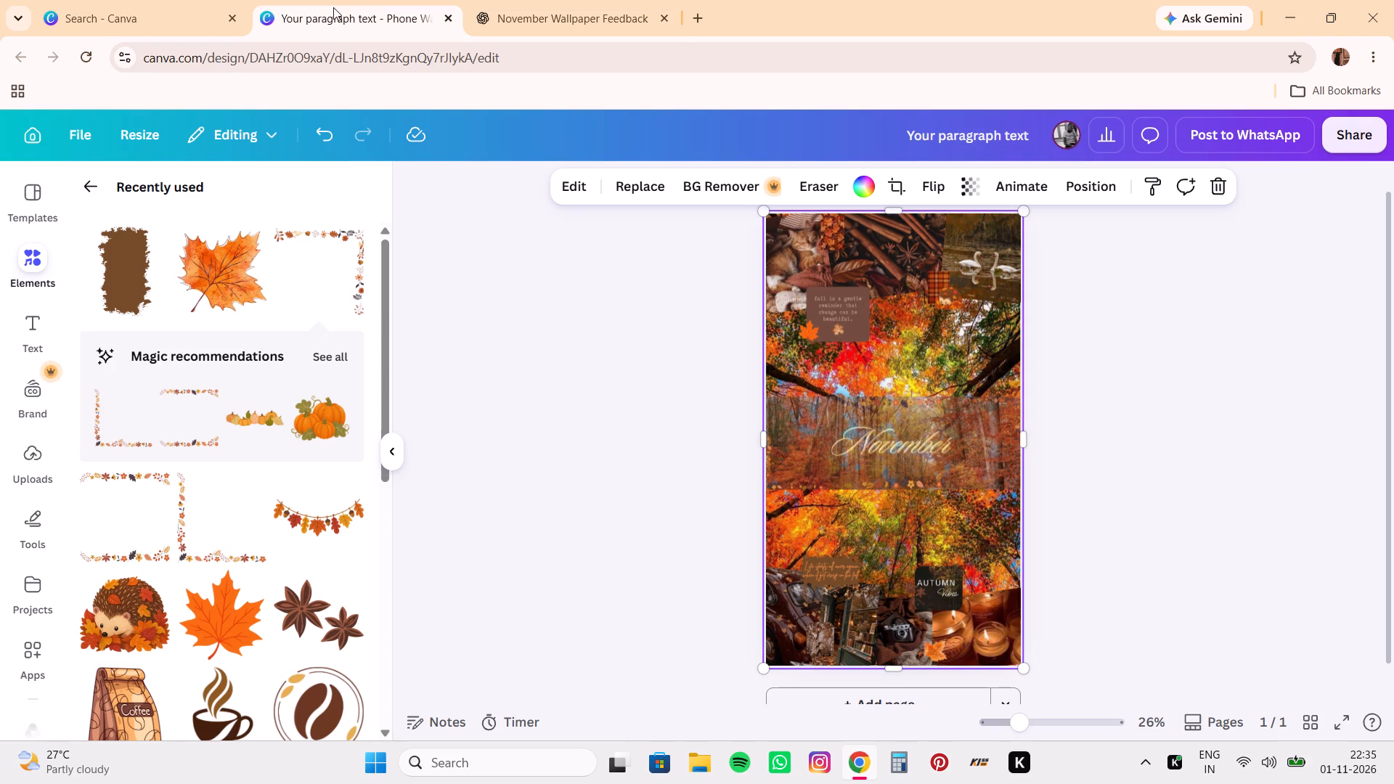
pyautogui.scroll(-1, 189, 385)
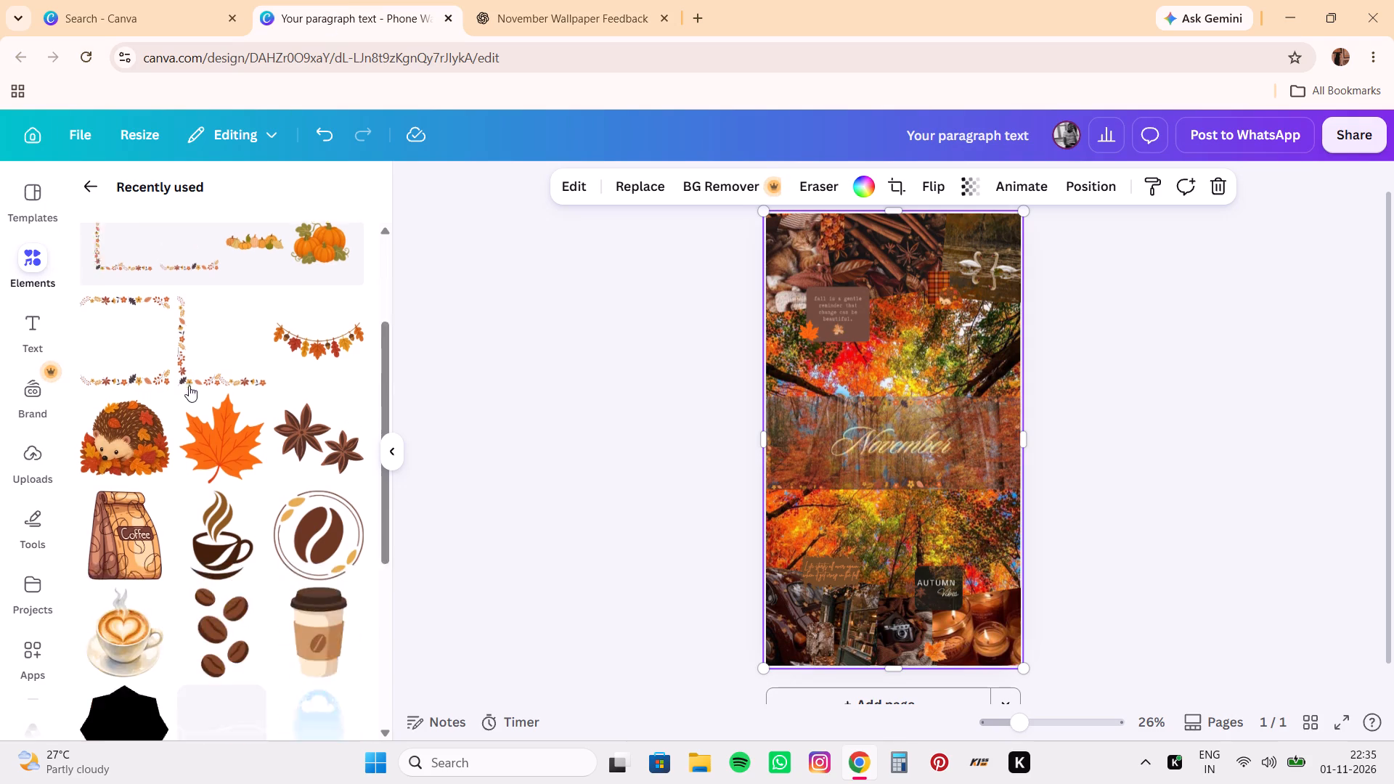
pyautogui.scroll(-1, 189, 385)
pyautogui.scroll(7, 189, 385)
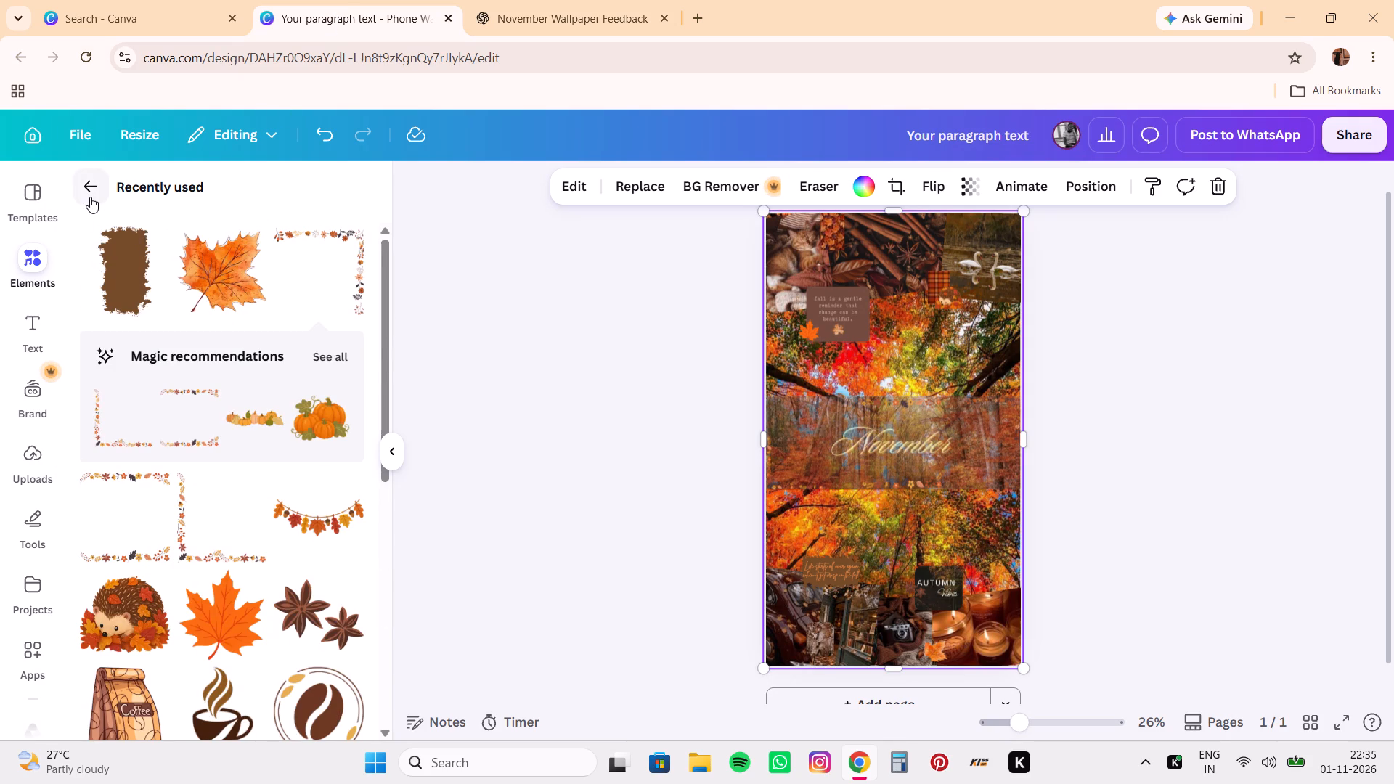
pyautogui.click(90, 197)
pyautogui.click(152, 205)
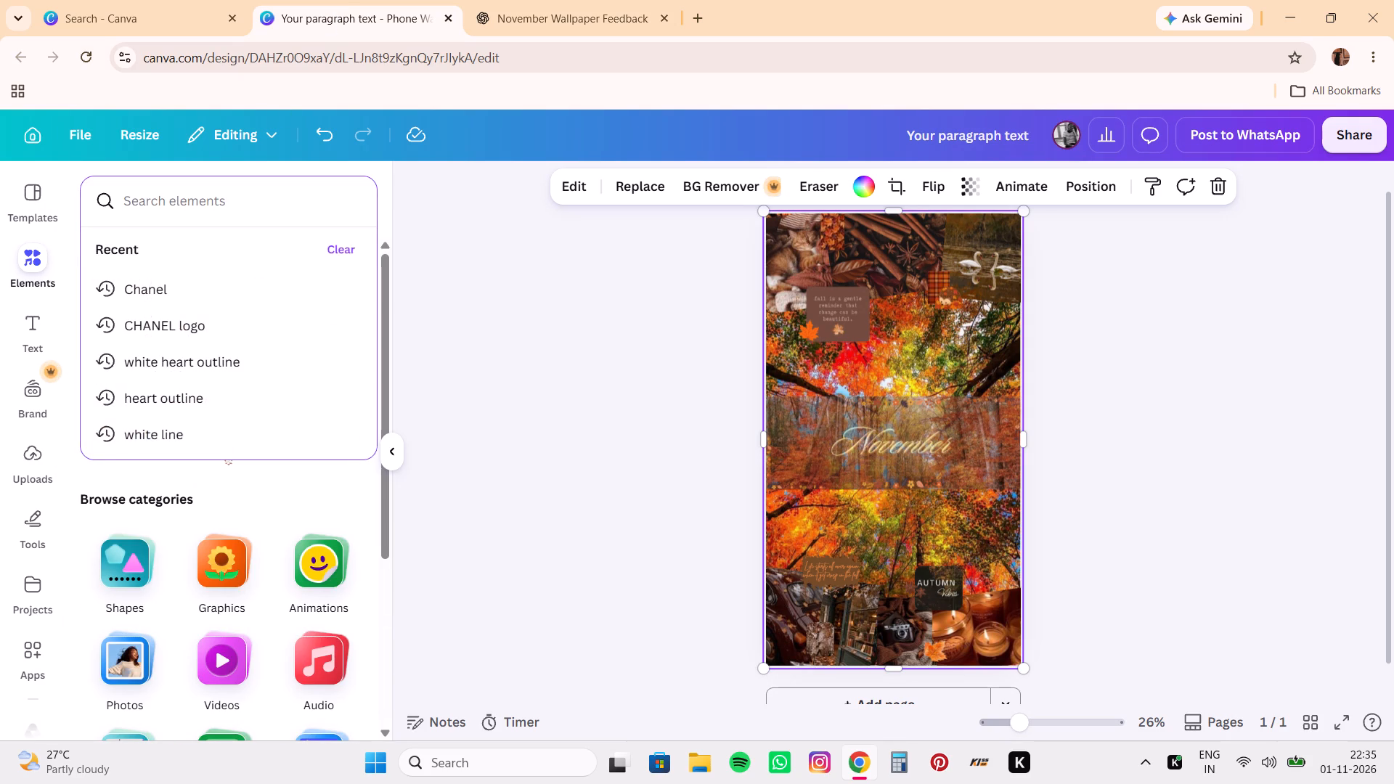
pyautogui.write('camera')
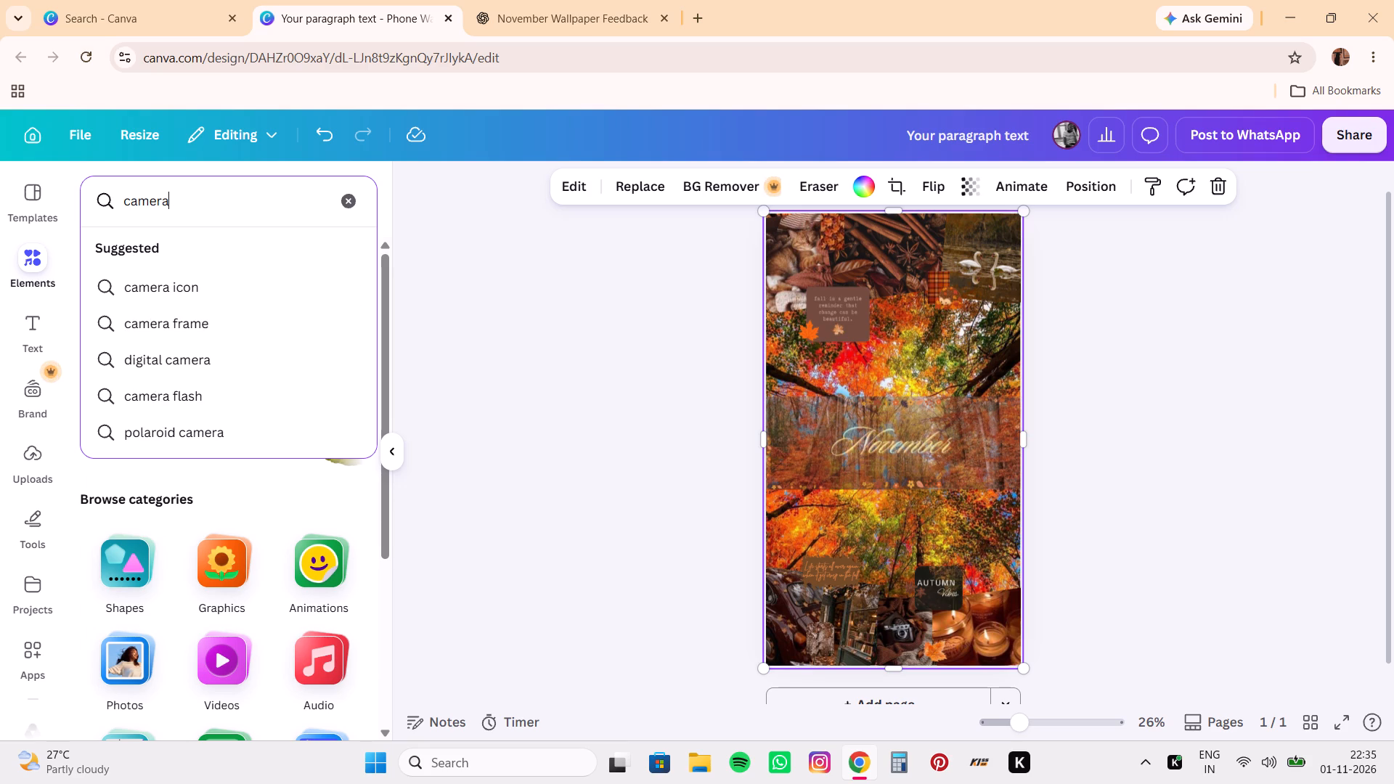
pyautogui.press('Return')
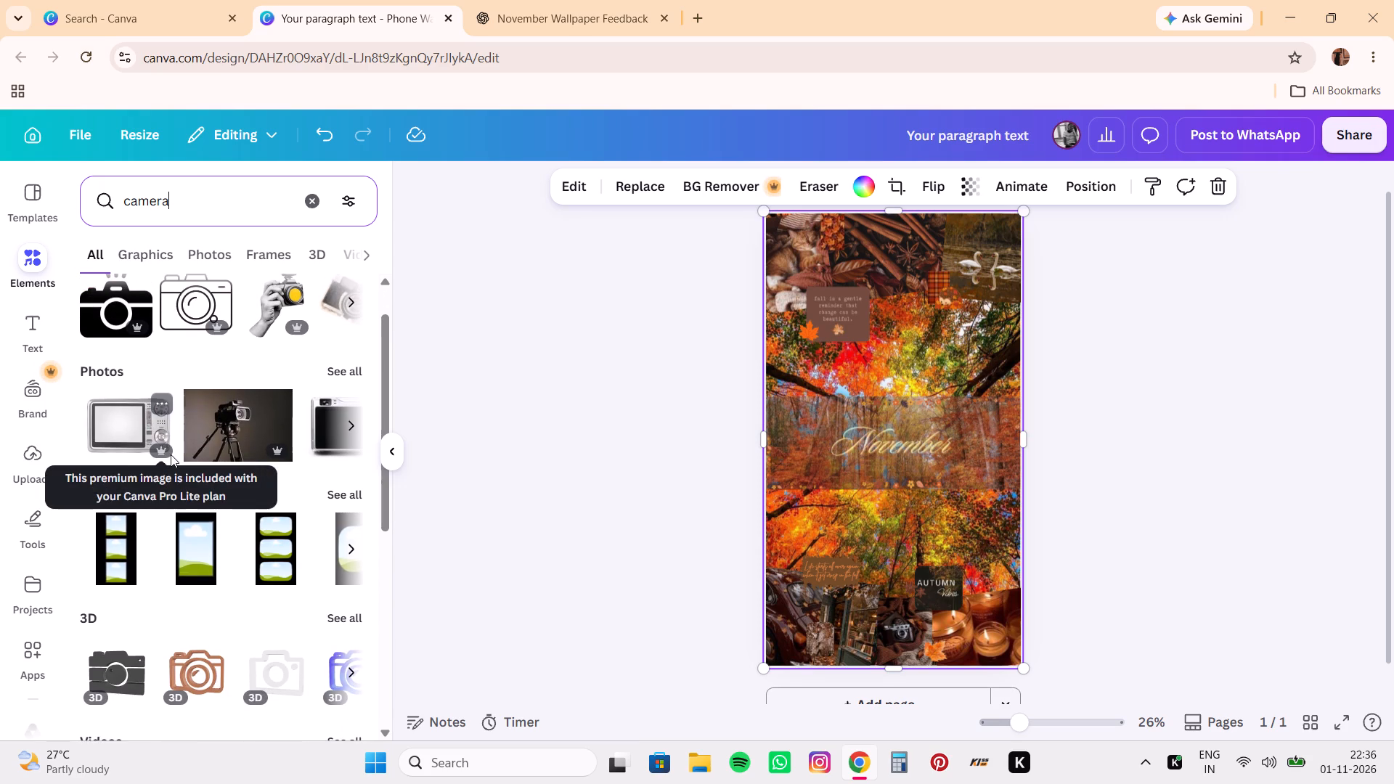
# Look through the row of camera graphics in the search results for one that suits the wallpaper.
pyautogui.hscroll(-1, 272, 373)
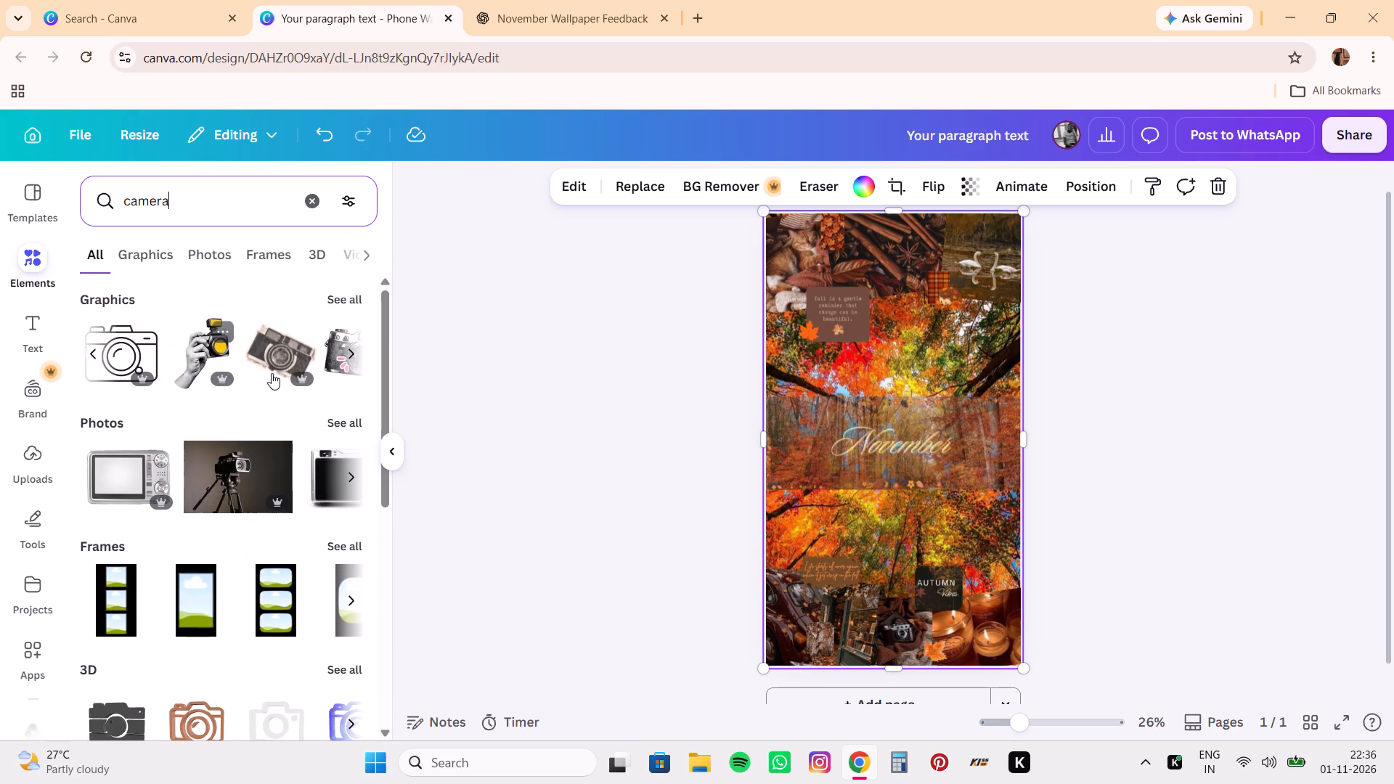
pyautogui.hscroll(-4, 272, 373)
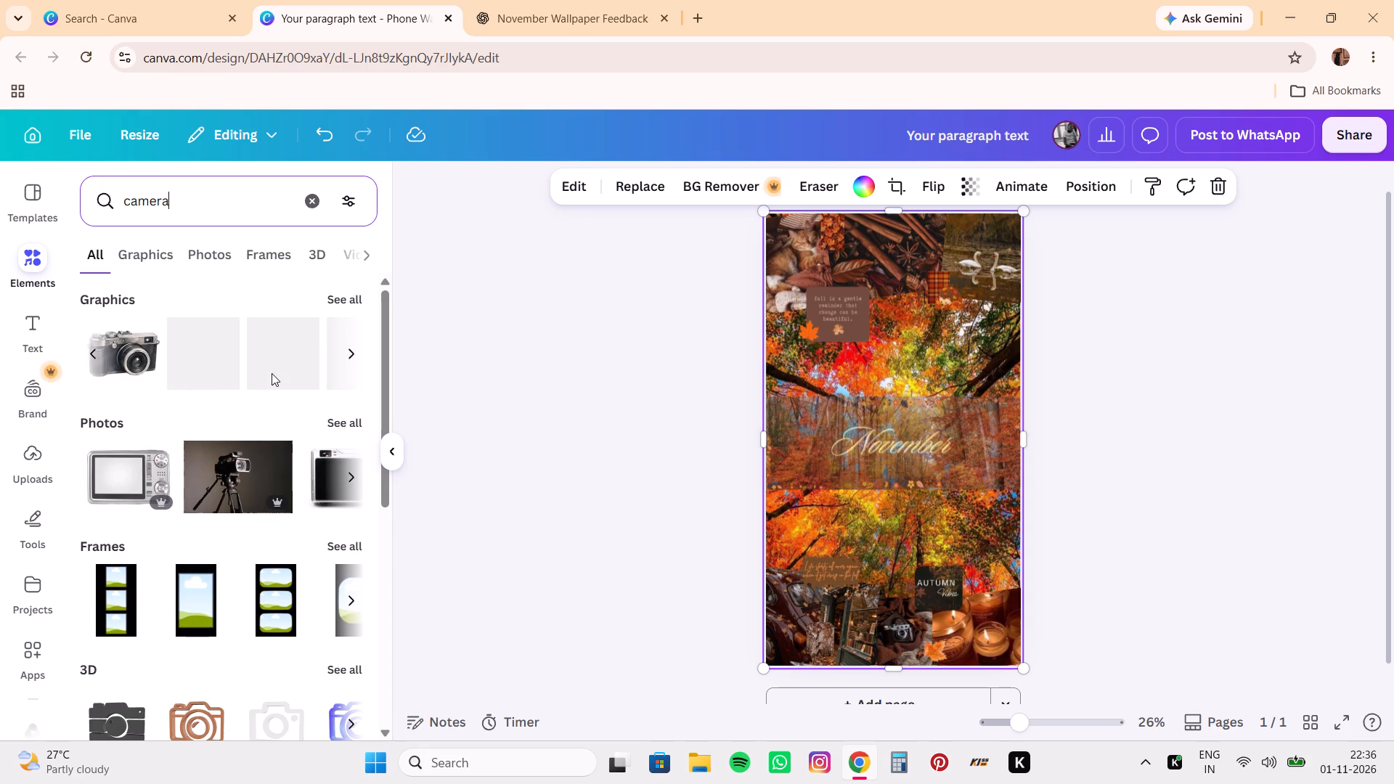
pyautogui.hscroll(1, 221, 356)
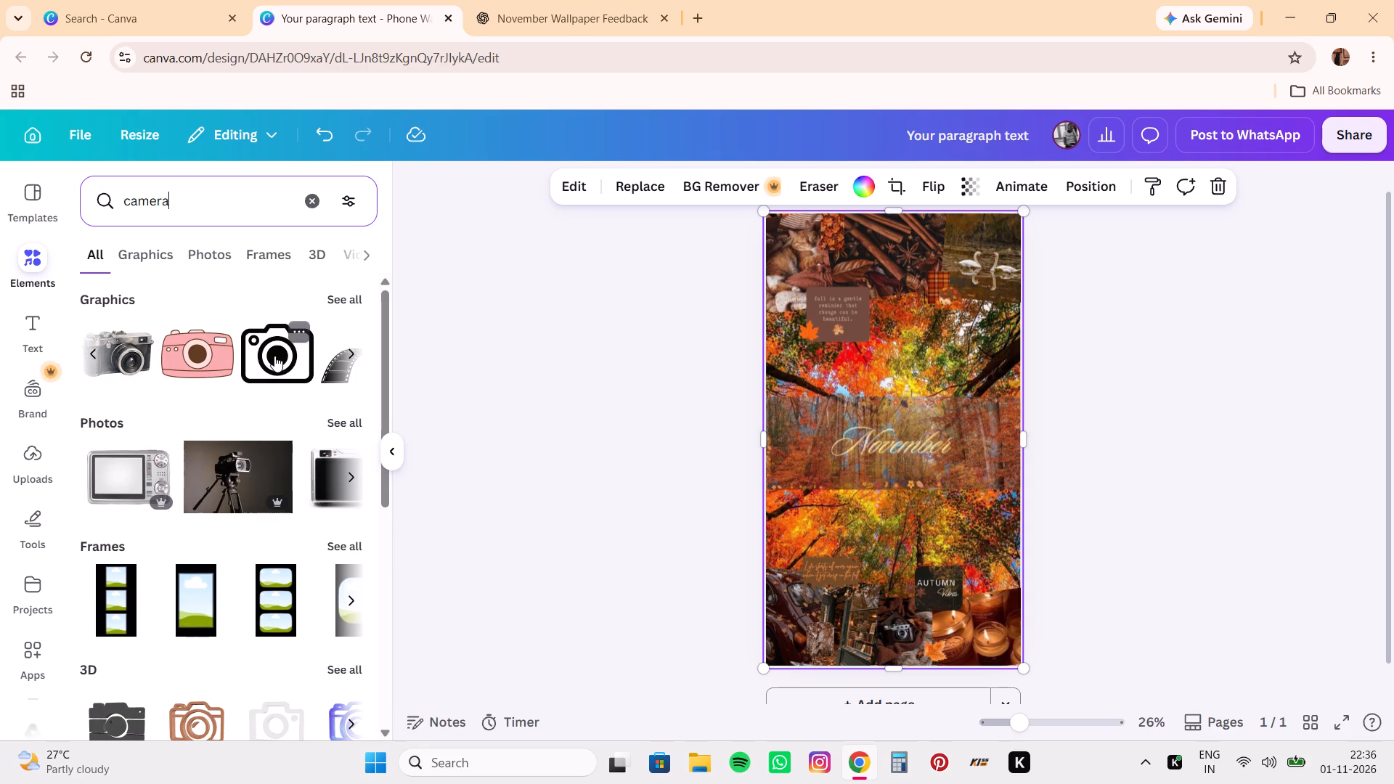
pyautogui.hscroll(-3, 265, 356)
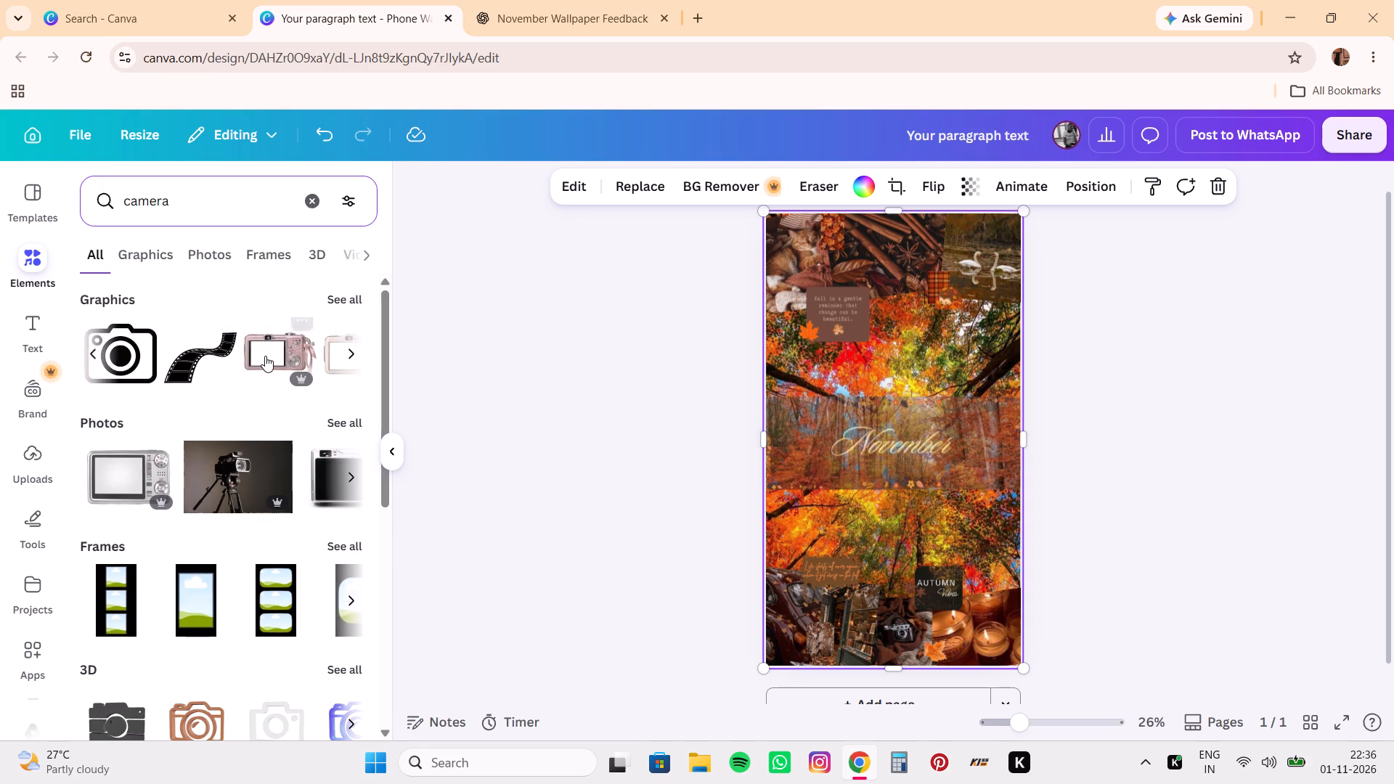
pyautogui.hscroll(-2, 265, 356)
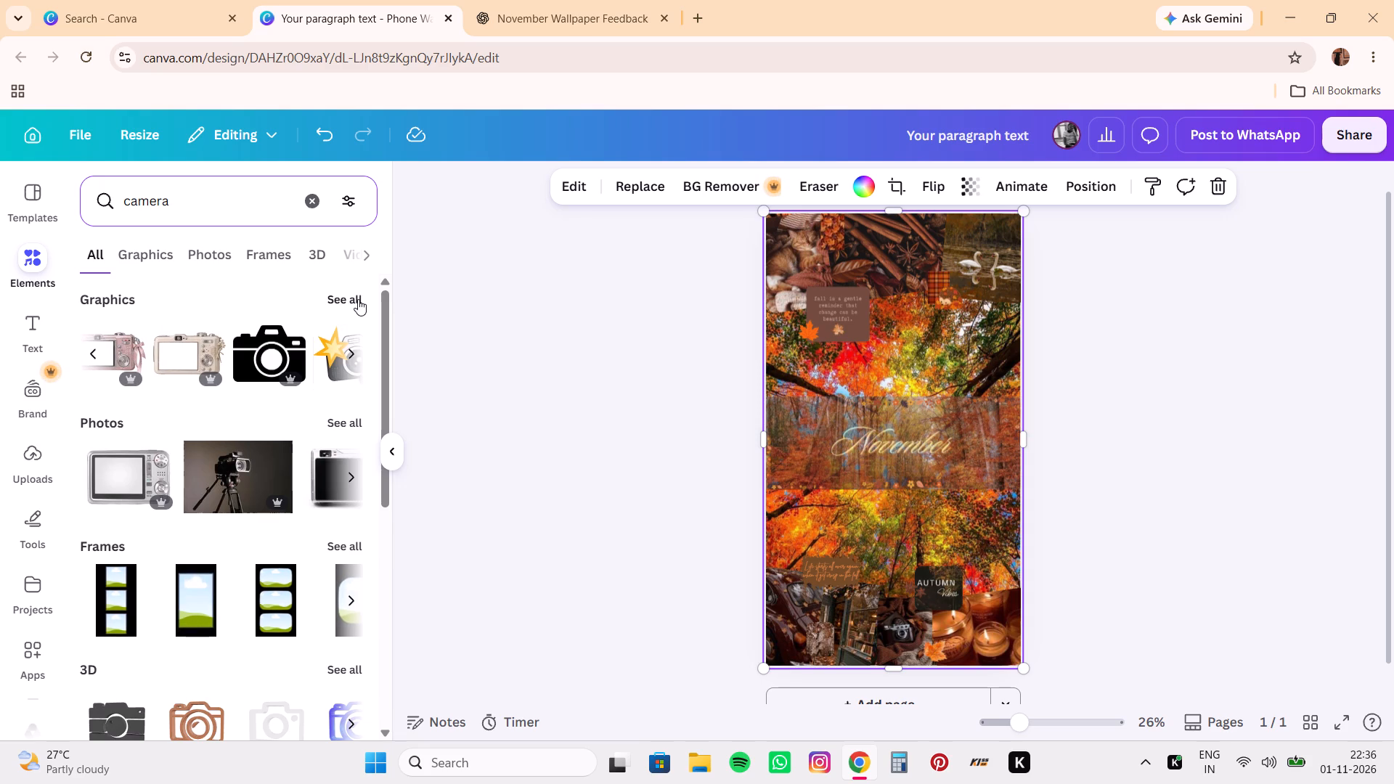
# Show all camera graphics and add the tilted orange camera with the blue lens to the wallpaper.
pyautogui.click(357, 298)
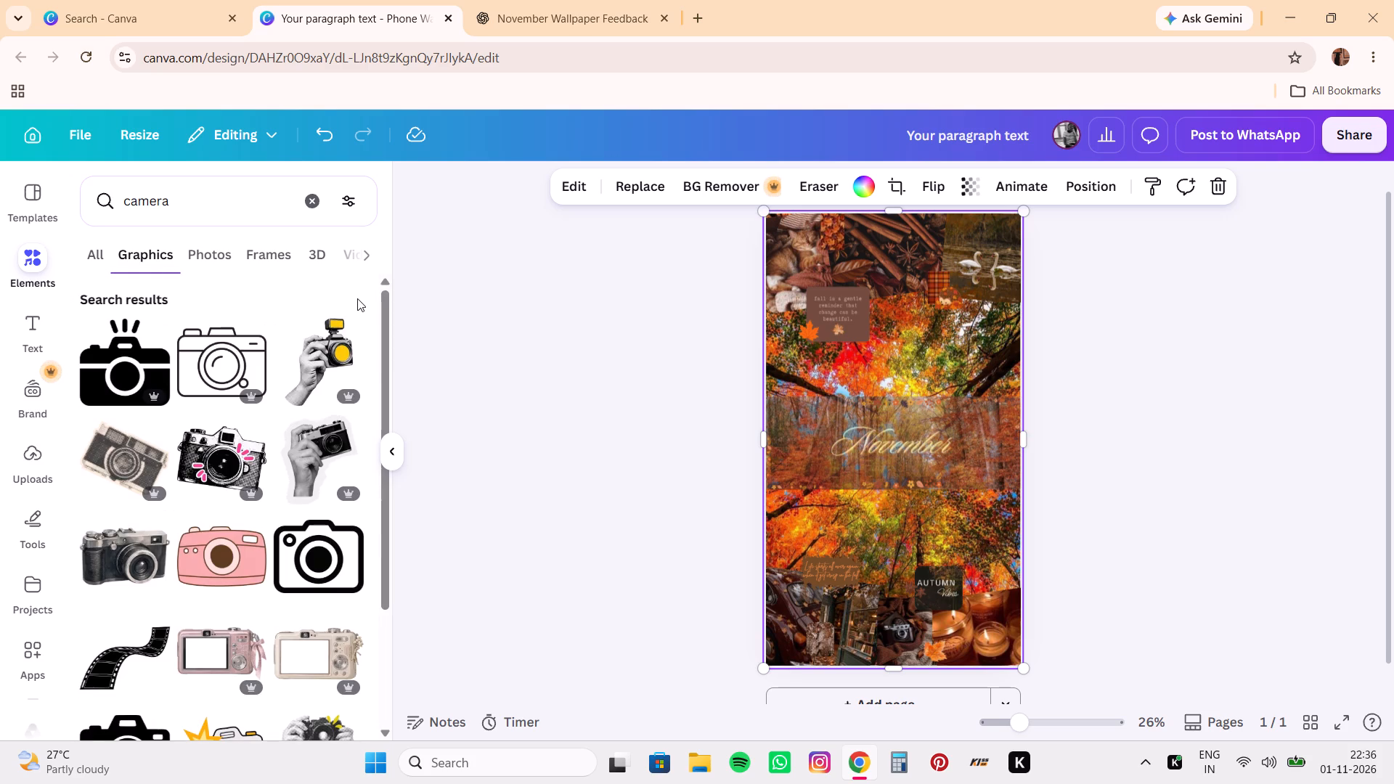
pyautogui.scroll(-5, 299, 534)
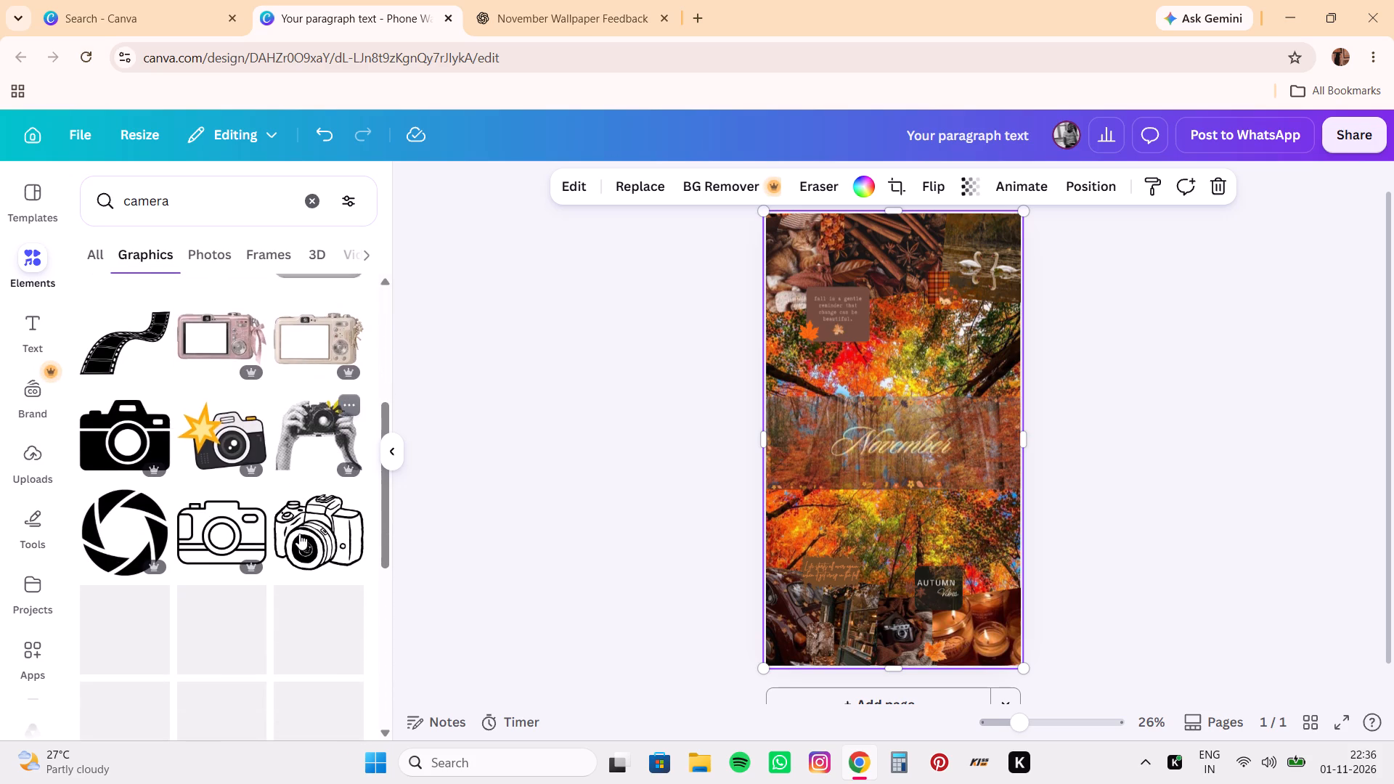
pyautogui.scroll(-3, 299, 534)
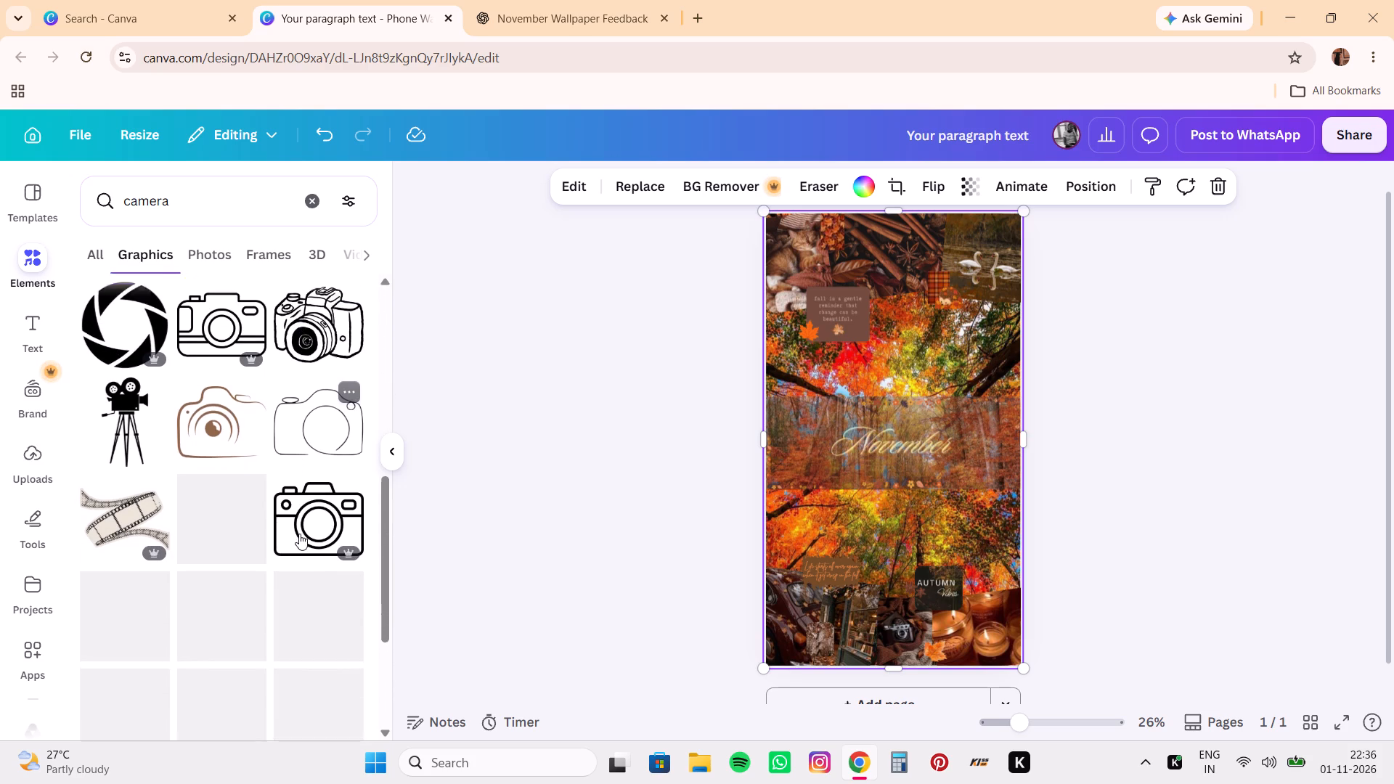
pyautogui.scroll(-3, 299, 534)
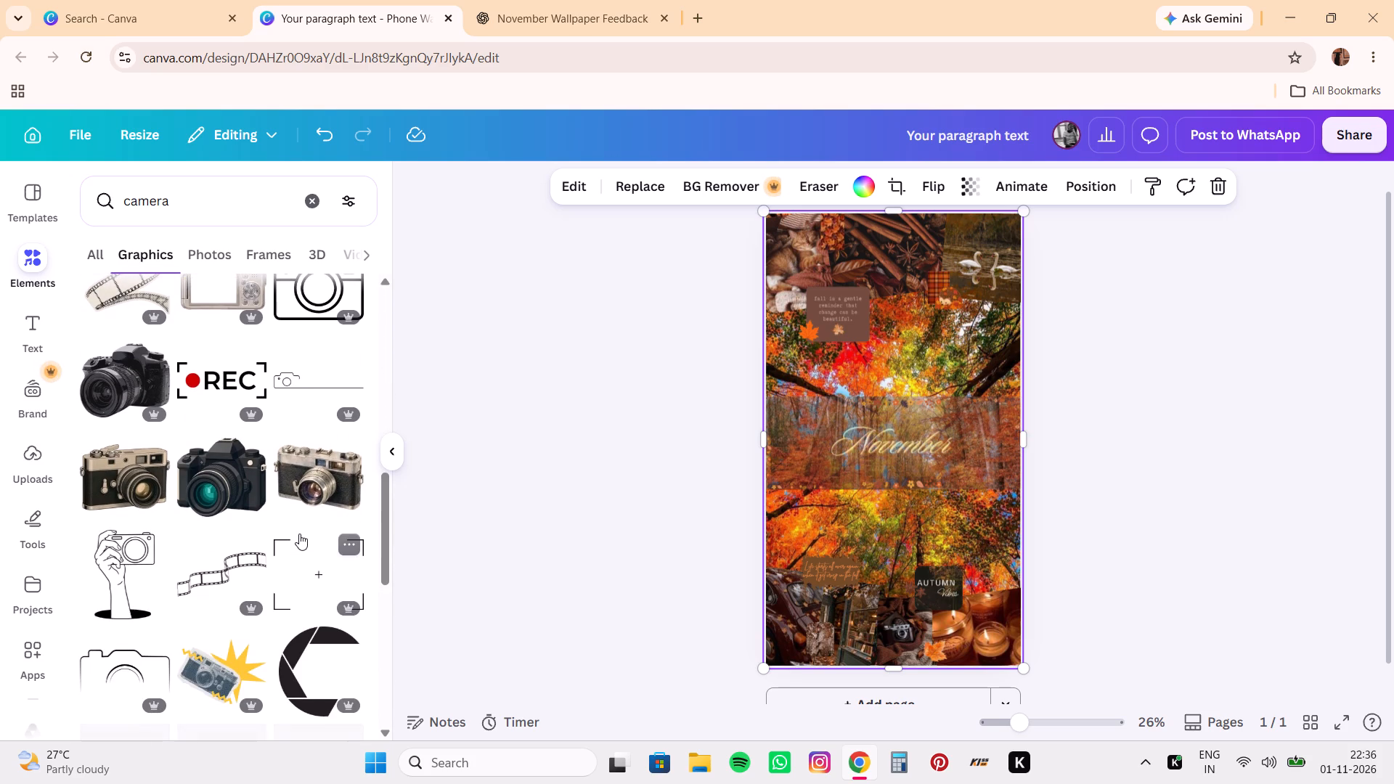
pyautogui.scroll(-3, 299, 534)
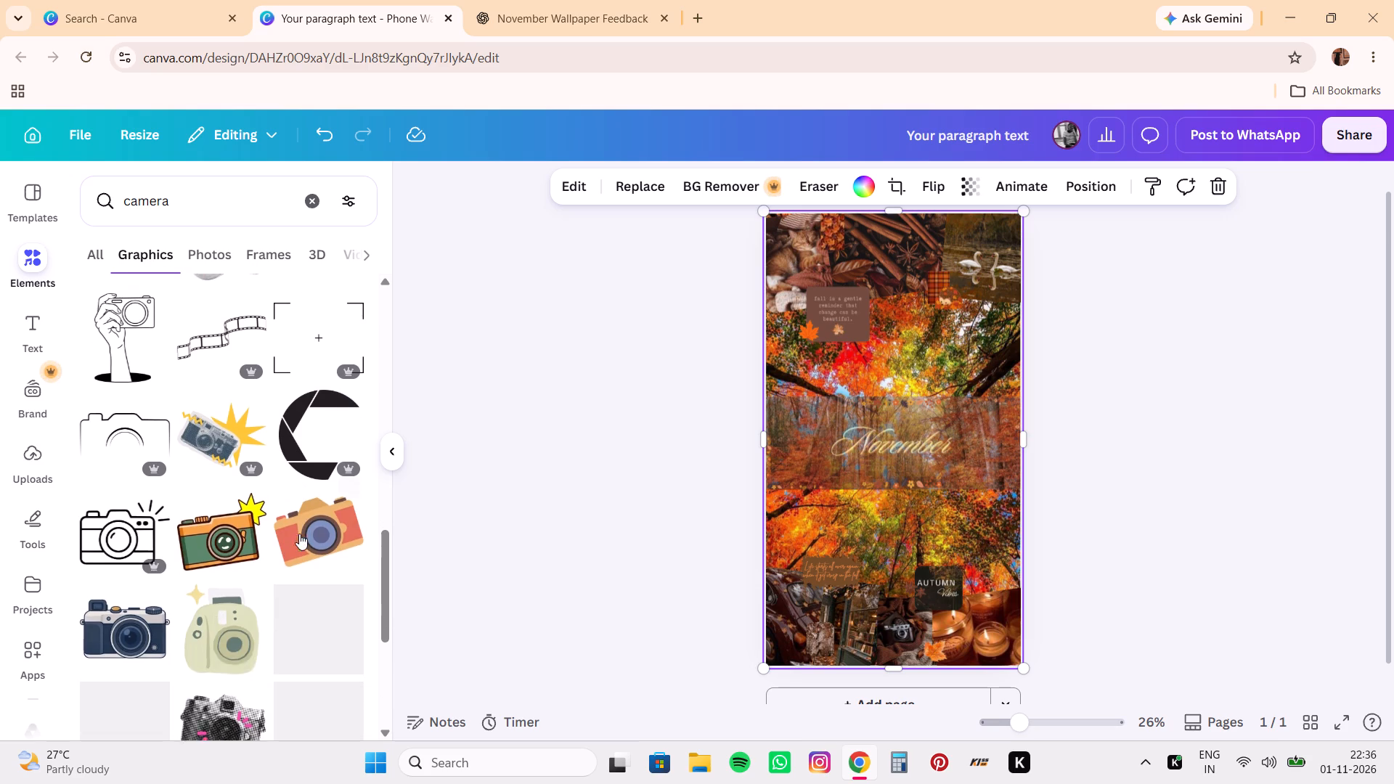
pyautogui.scroll(-2, 299, 534)
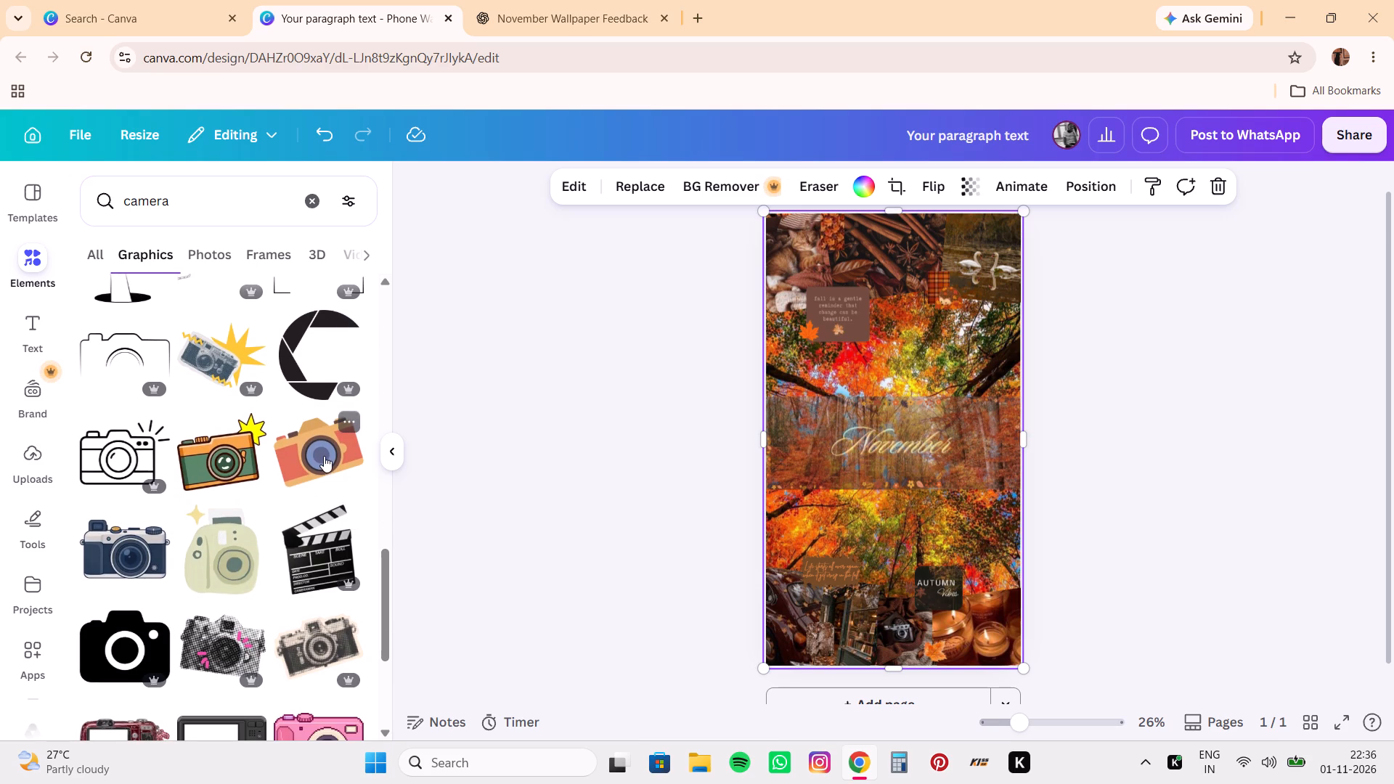
pyautogui.click(324, 456)
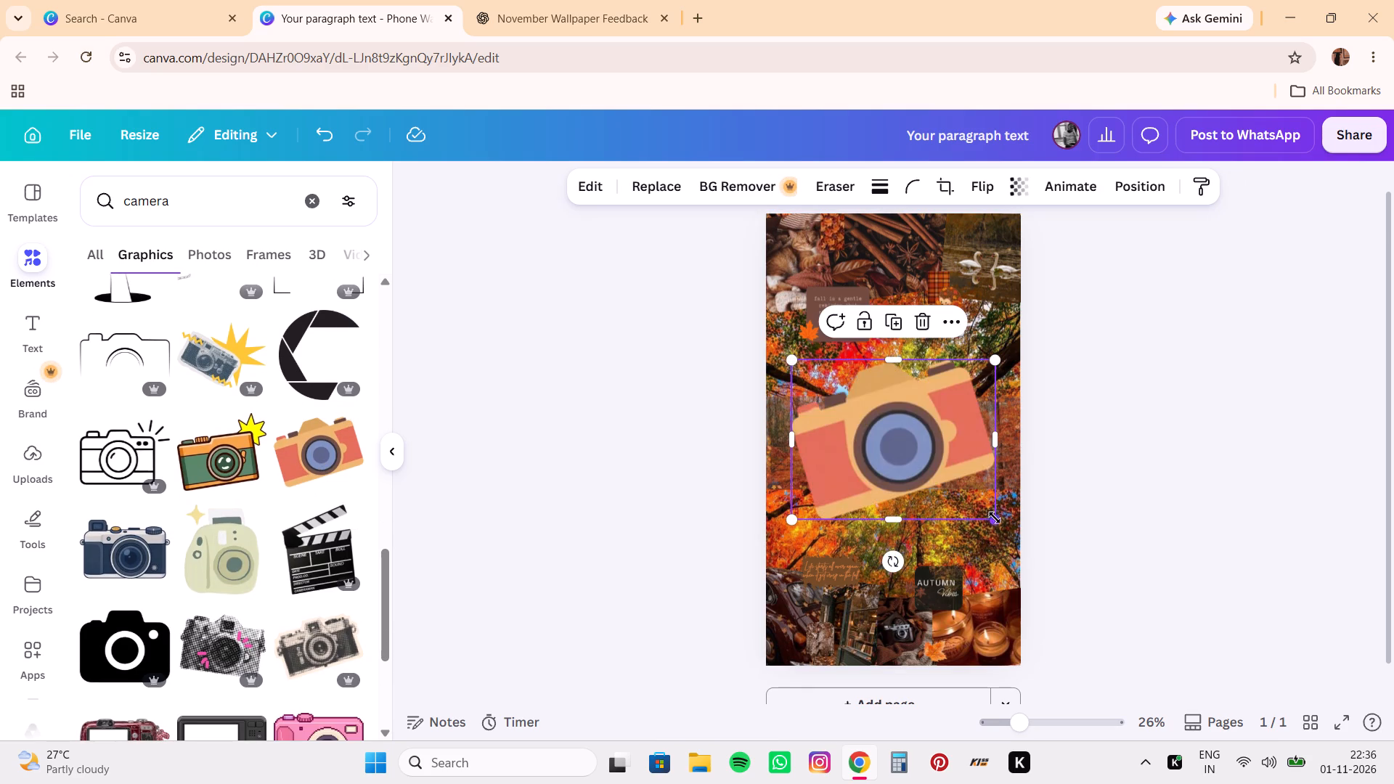
# Shrink the orange camera to a small sticker and place it just above the start of the November lettering.
pyautogui.moveTo(995, 522); pyautogui.dragTo(845, 404)
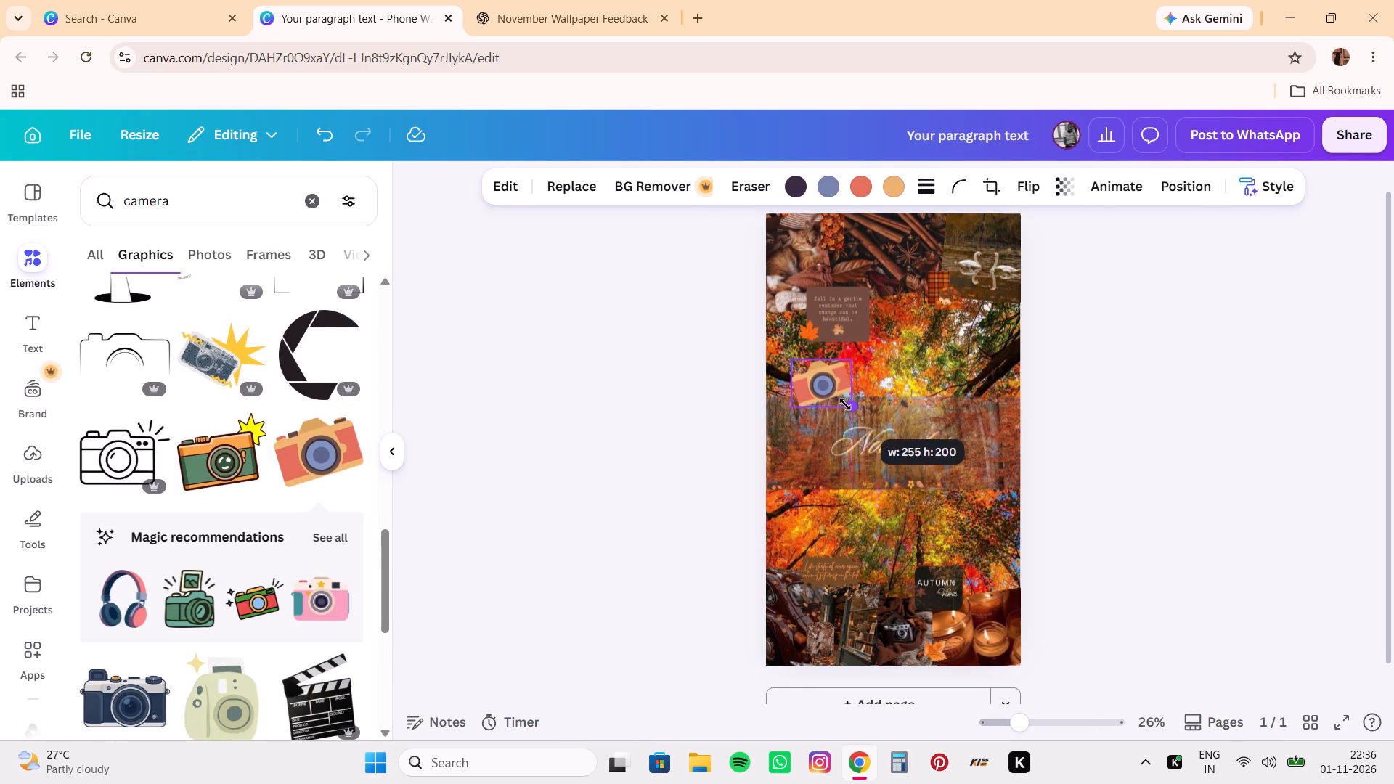
pyautogui.moveTo(845, 404); pyautogui.dragTo(827, 385)
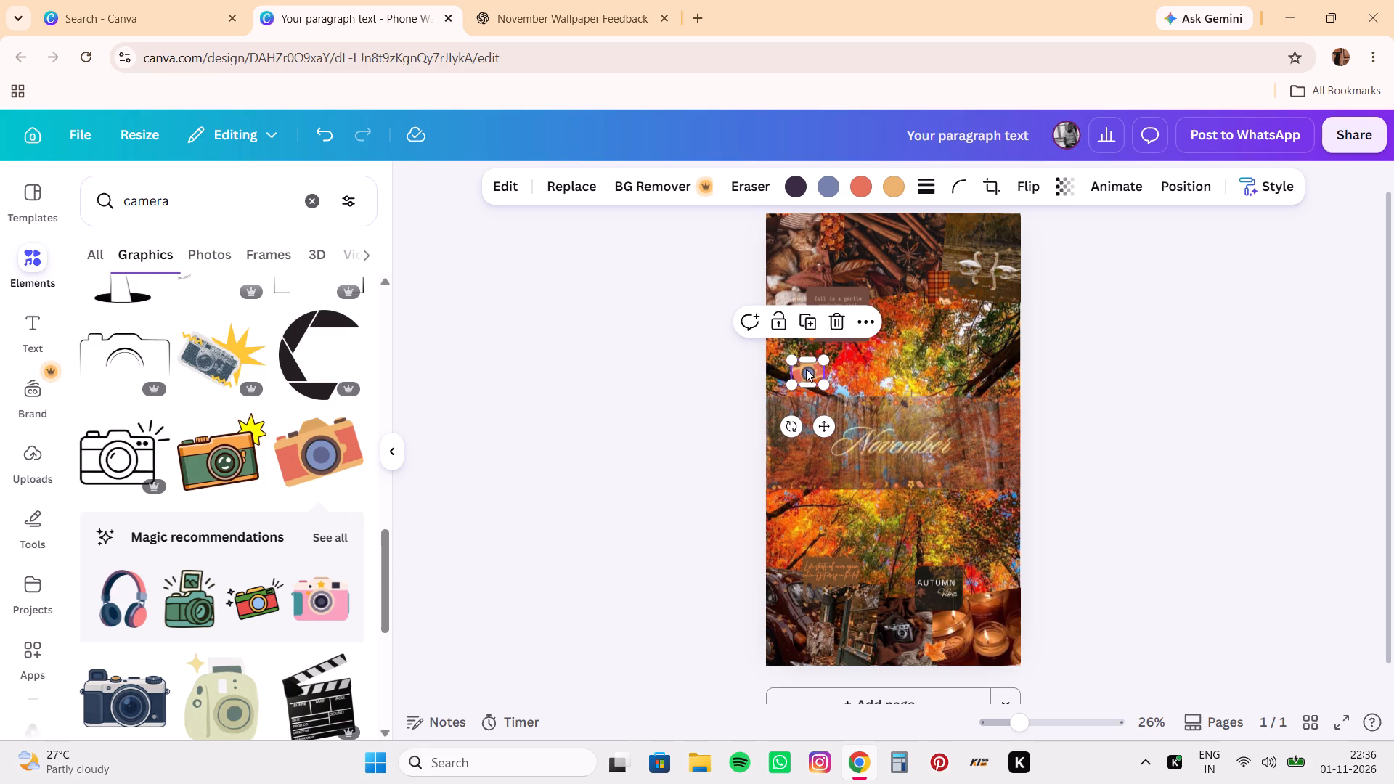
pyautogui.moveTo(806, 369); pyautogui.dragTo(836, 418)
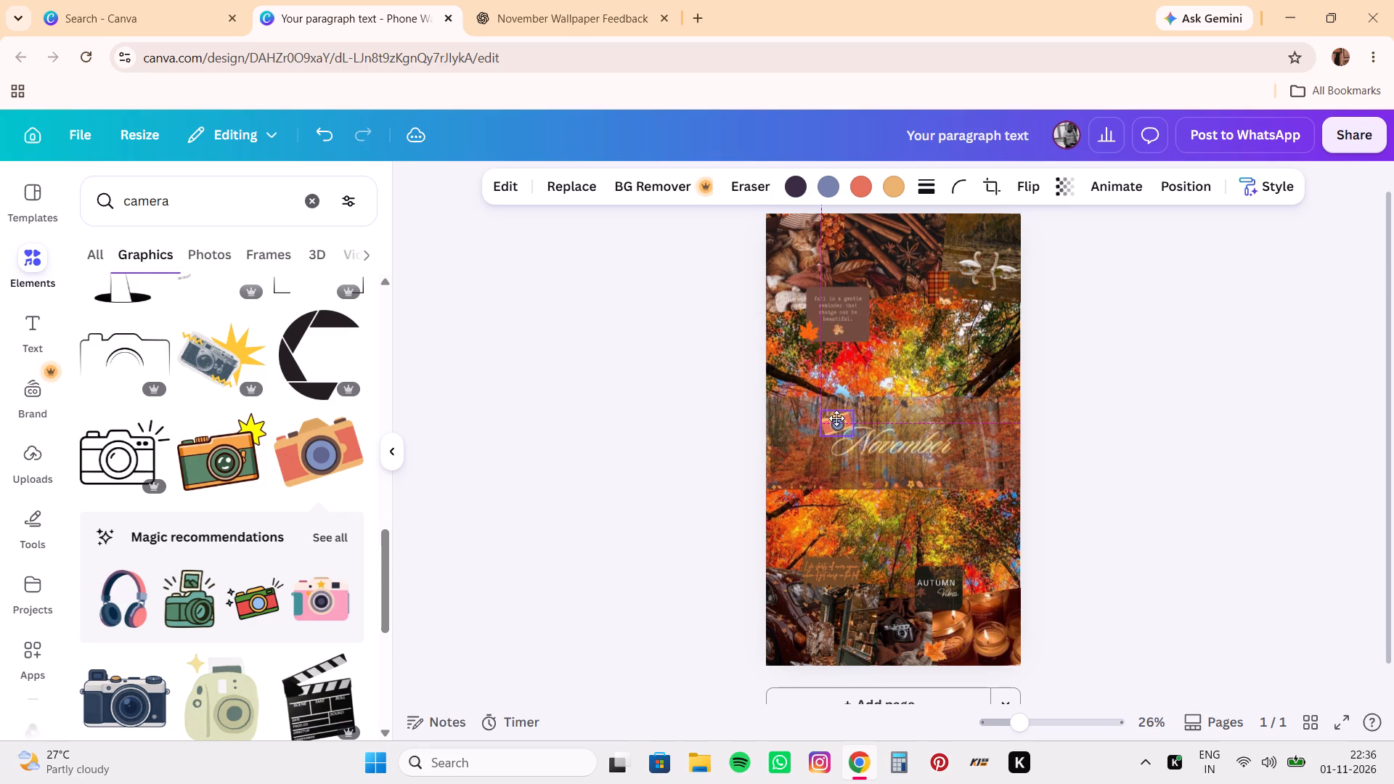
pyautogui.moveTo(836, 418); pyautogui.dragTo(833, 416)
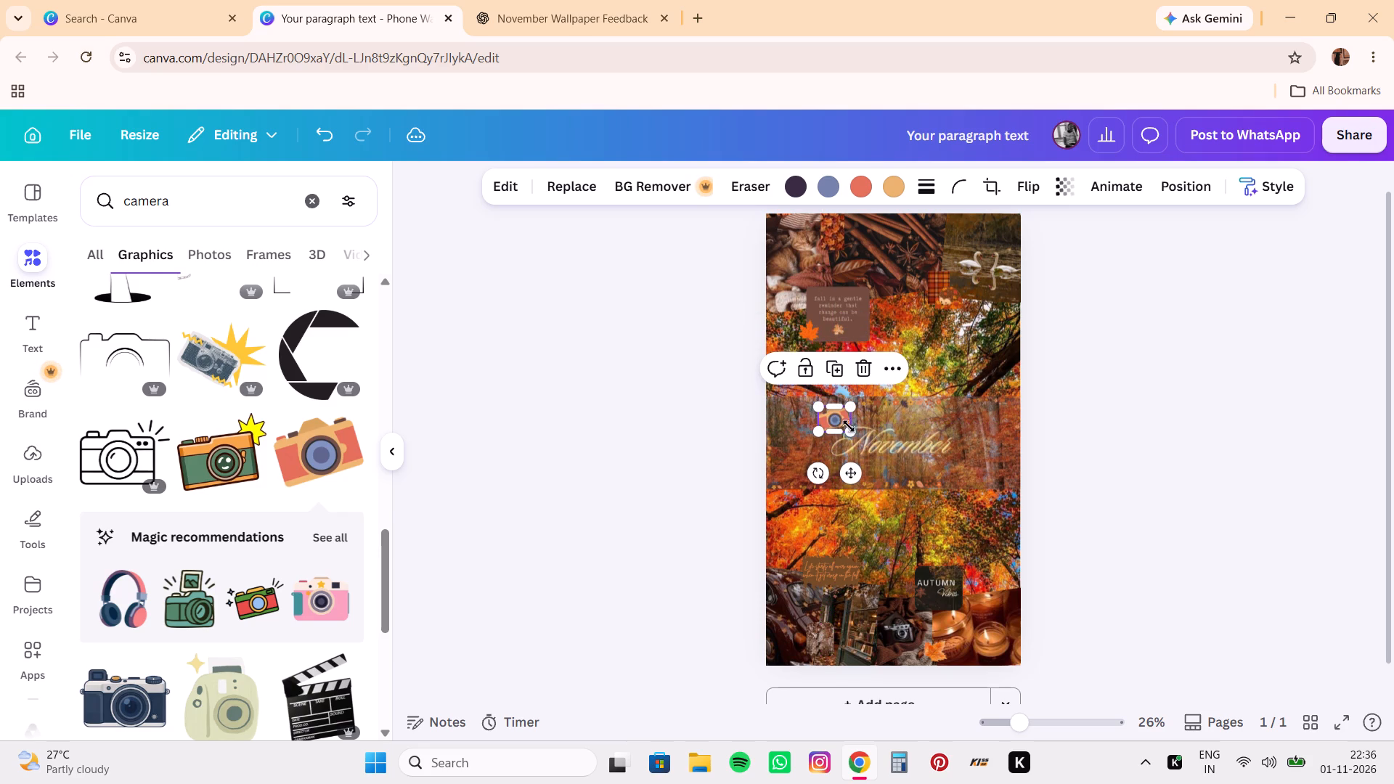
# Adjust the transparency of the brown overlay band behind the November lettering.
pyautogui.click(916, 465)
pyautogui.click(961, 470)
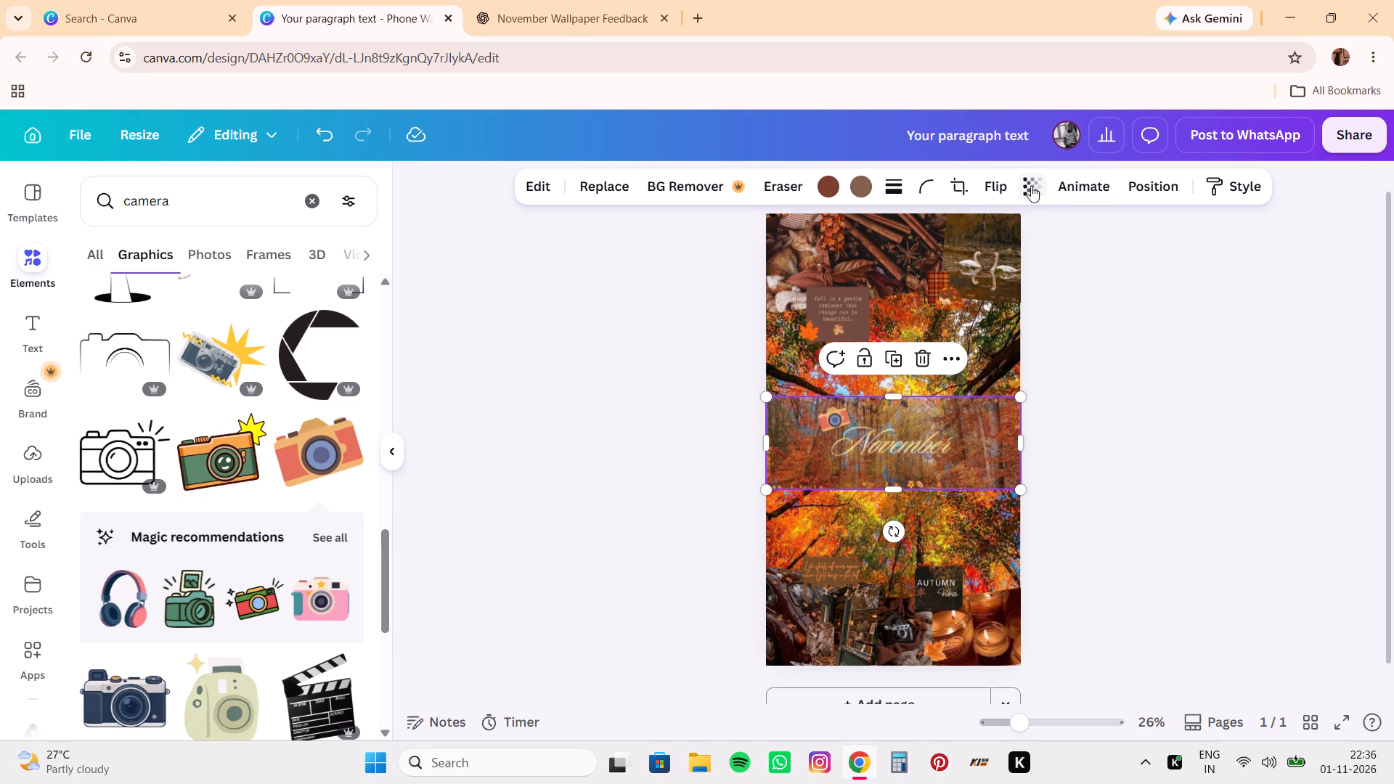
pyautogui.click(1024, 187)
pyautogui.moveTo(1035, 258); pyautogui.dragTo(1048, 261)
pyautogui.click(1108, 367)
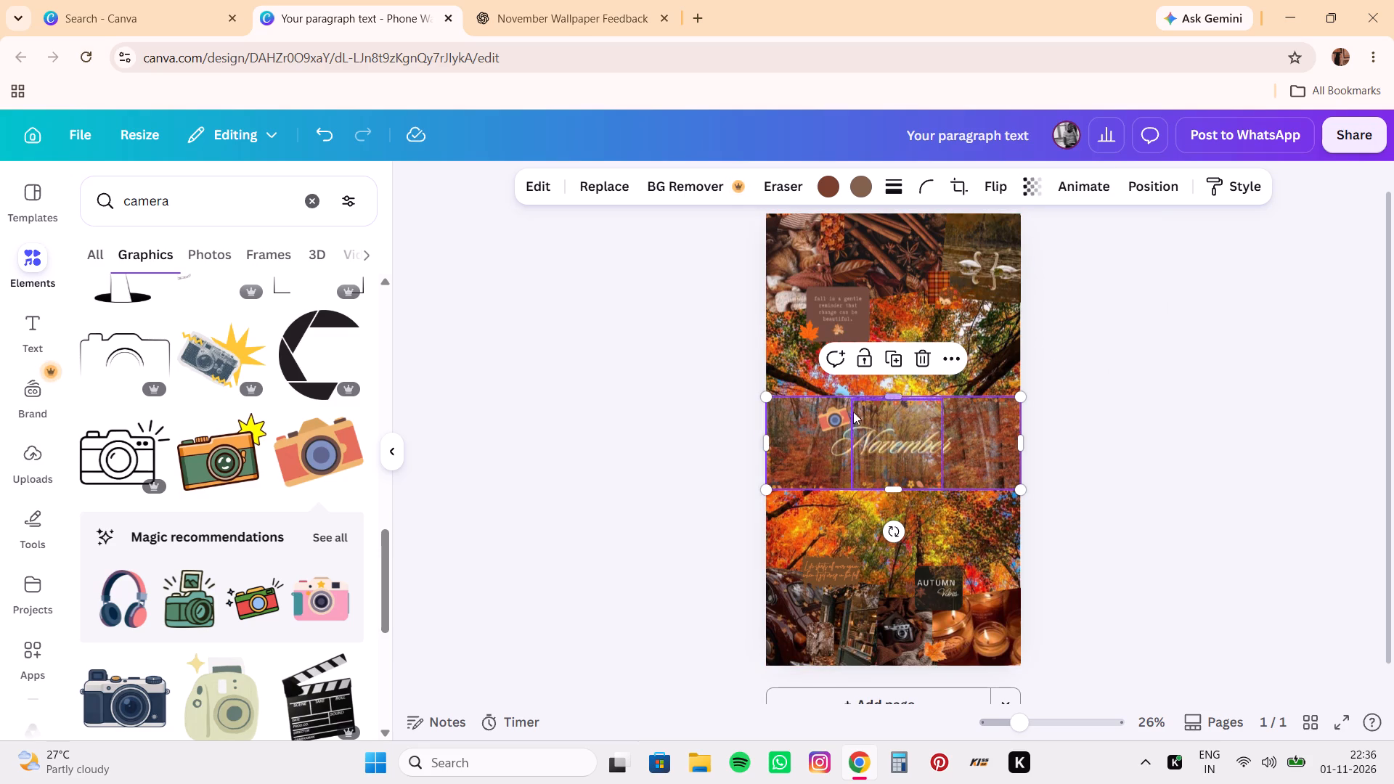
# Make the camera sticker slightly smaller and move it to sit just above the N of November.
pyautogui.moveTo(828, 419); pyautogui.dragTo(834, 419)
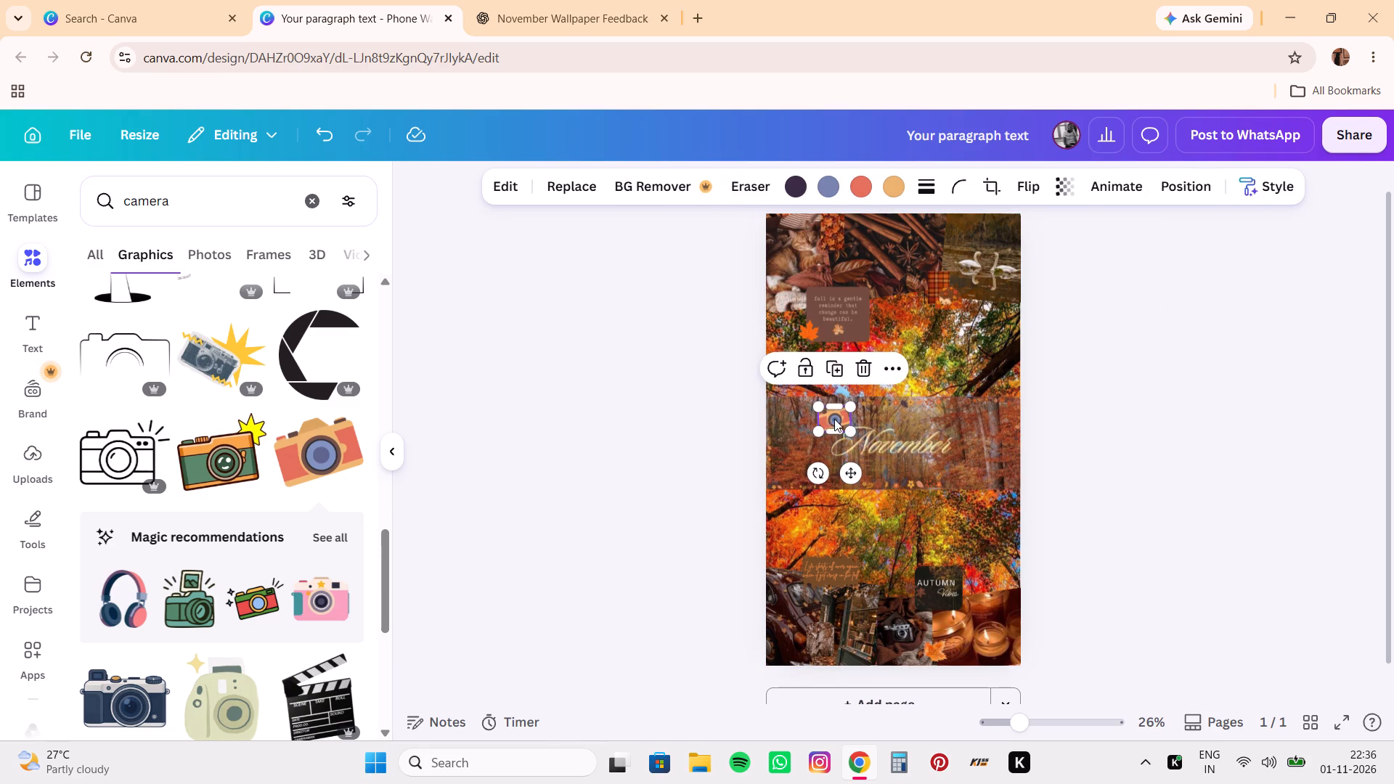
pyautogui.moveTo(834, 419); pyautogui.dragTo(839, 419)
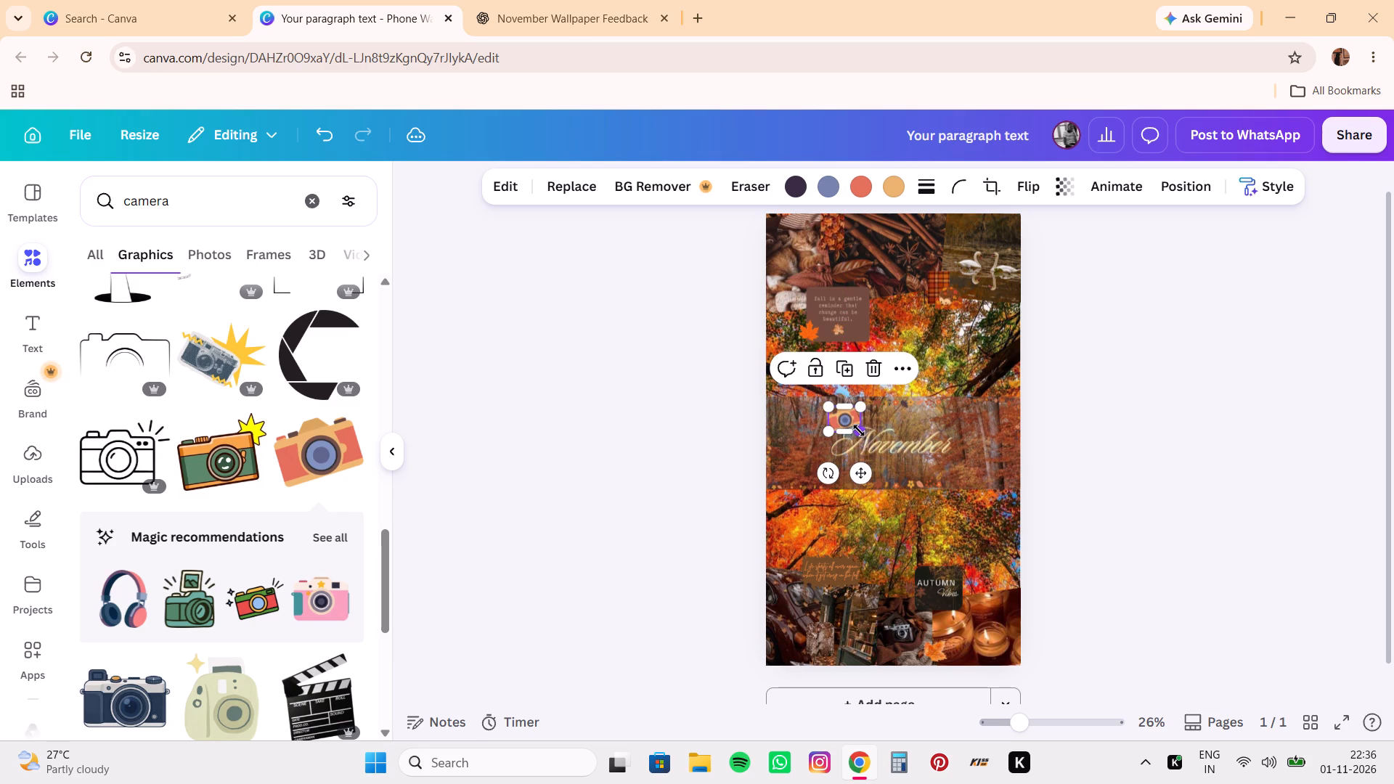
pyautogui.click(860, 432)
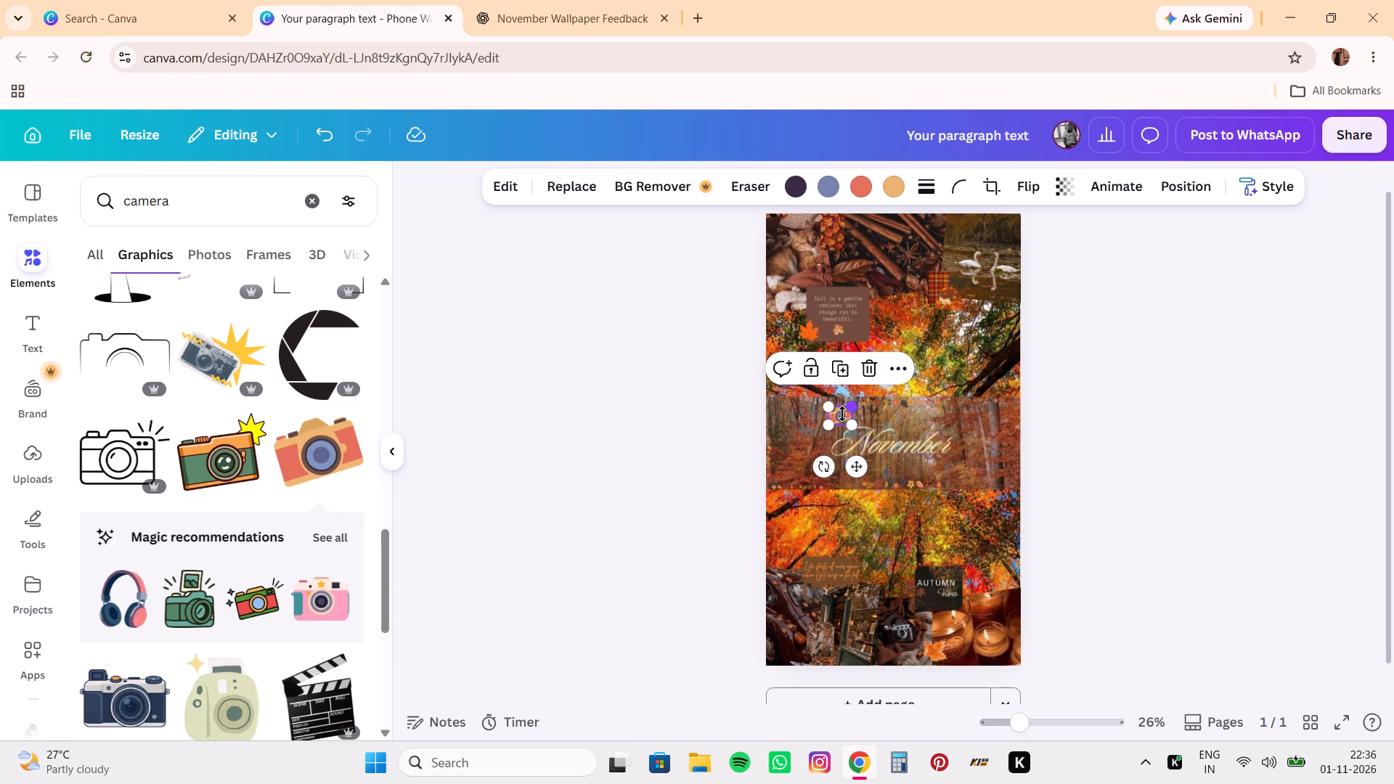
pyautogui.click(841, 414)
pyautogui.click(841, 414)
pyautogui.moveTo(860, 465); pyautogui.dragTo(867, 467)
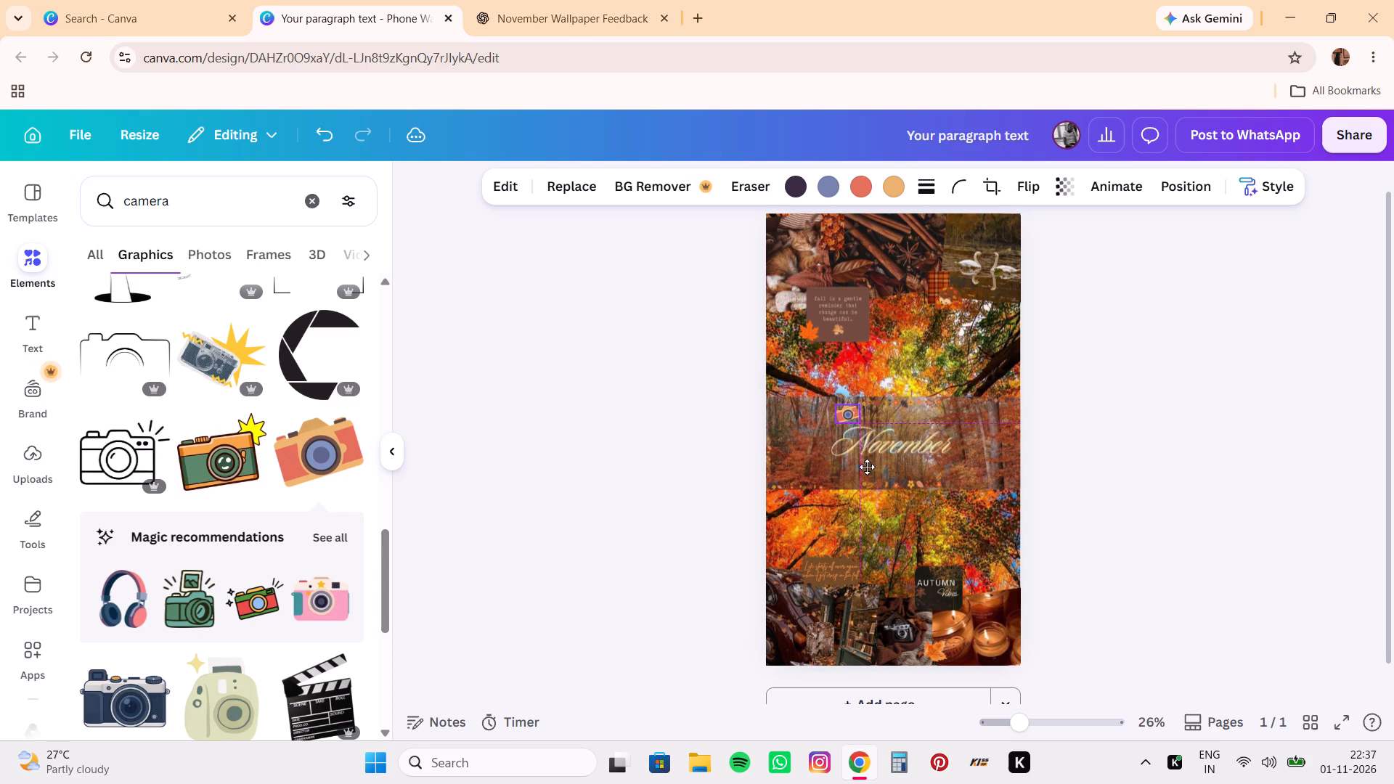
pyautogui.moveTo(867, 467); pyautogui.dragTo(866, 470)
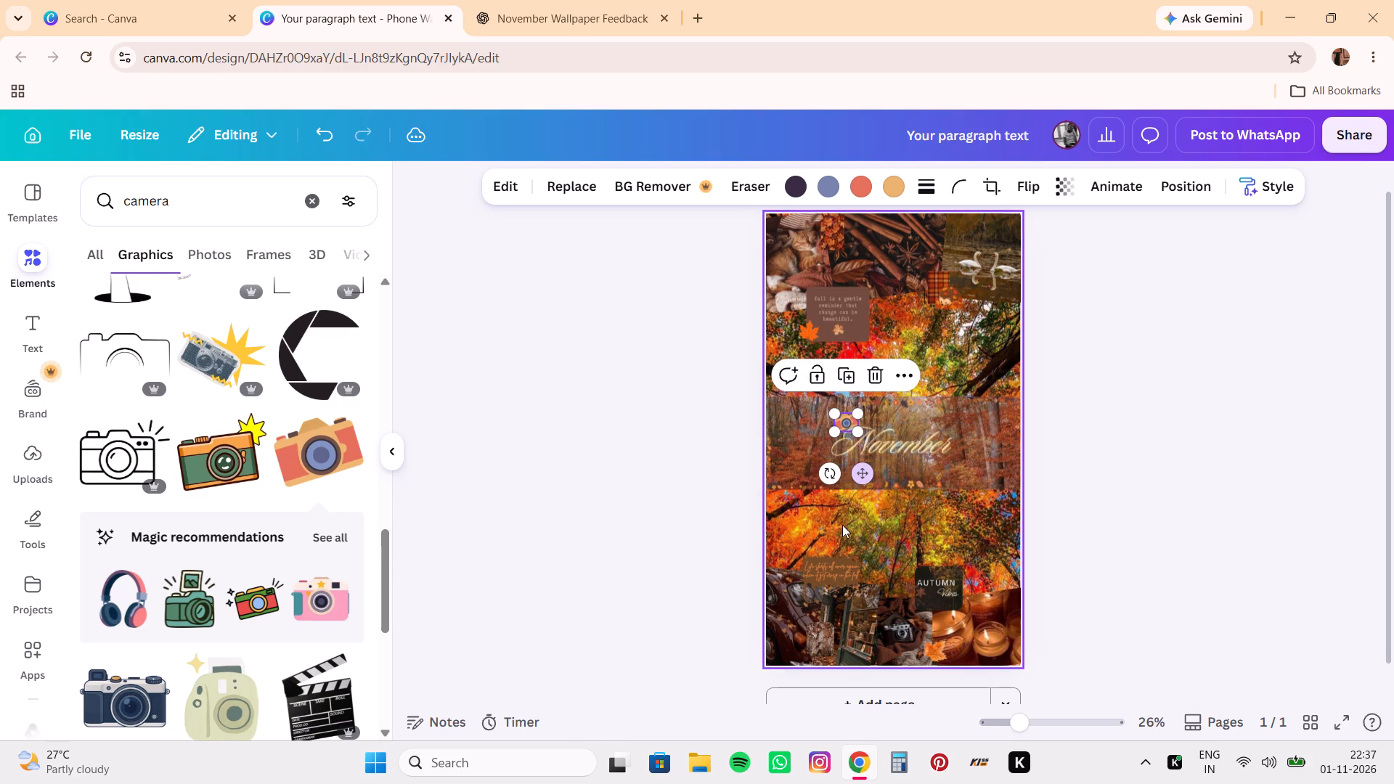
pyautogui.click(833, 531)
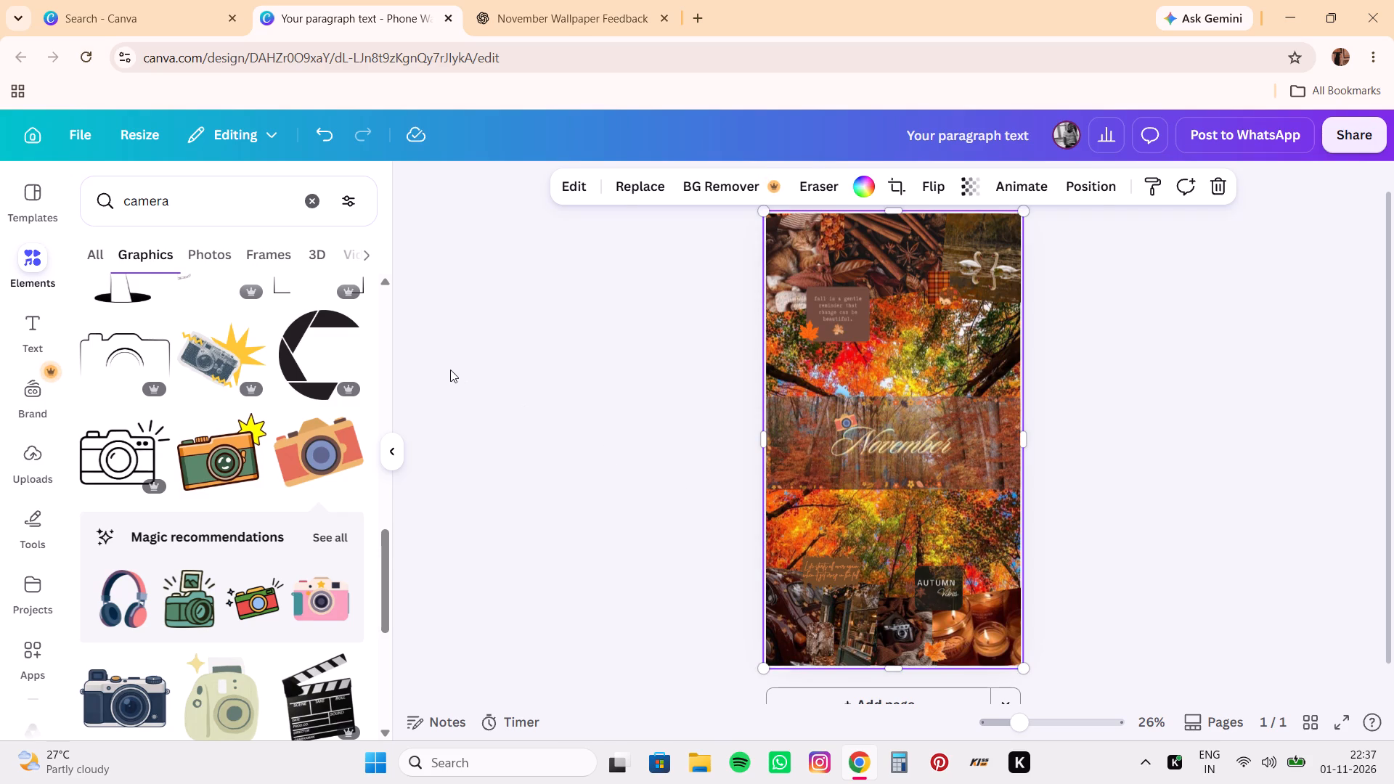
# Replace the camera search and search the graphics library for "candle".
pyautogui.click(207, 202)
pyautogui.press('BackSpace')
pyautogui.press('BackSpace')
pyautogui.press('BackSpace')
pyautogui.press('BackSpace')
pyautogui.press('BackSpace')
pyautogui.press('BackSpace')
pyautogui.press('BackSpace')
pyautogui.press('BackSpace')
pyautogui.press('BackSpace')
pyautogui.press('BackSpace')
pyautogui.press('BackSpace')
pyautogui.press('BackSpace')
pyautogui.press('BackSpace')
pyautogui.press('BackSpace')
pyautogui.press('BackSpace')
pyautogui.press('BackSpace')
pyautogui.press('BackSpace')
pyautogui.press('BackSpace')
pyautogui.press('BackSpace')
pyautogui.press('BackSpace')
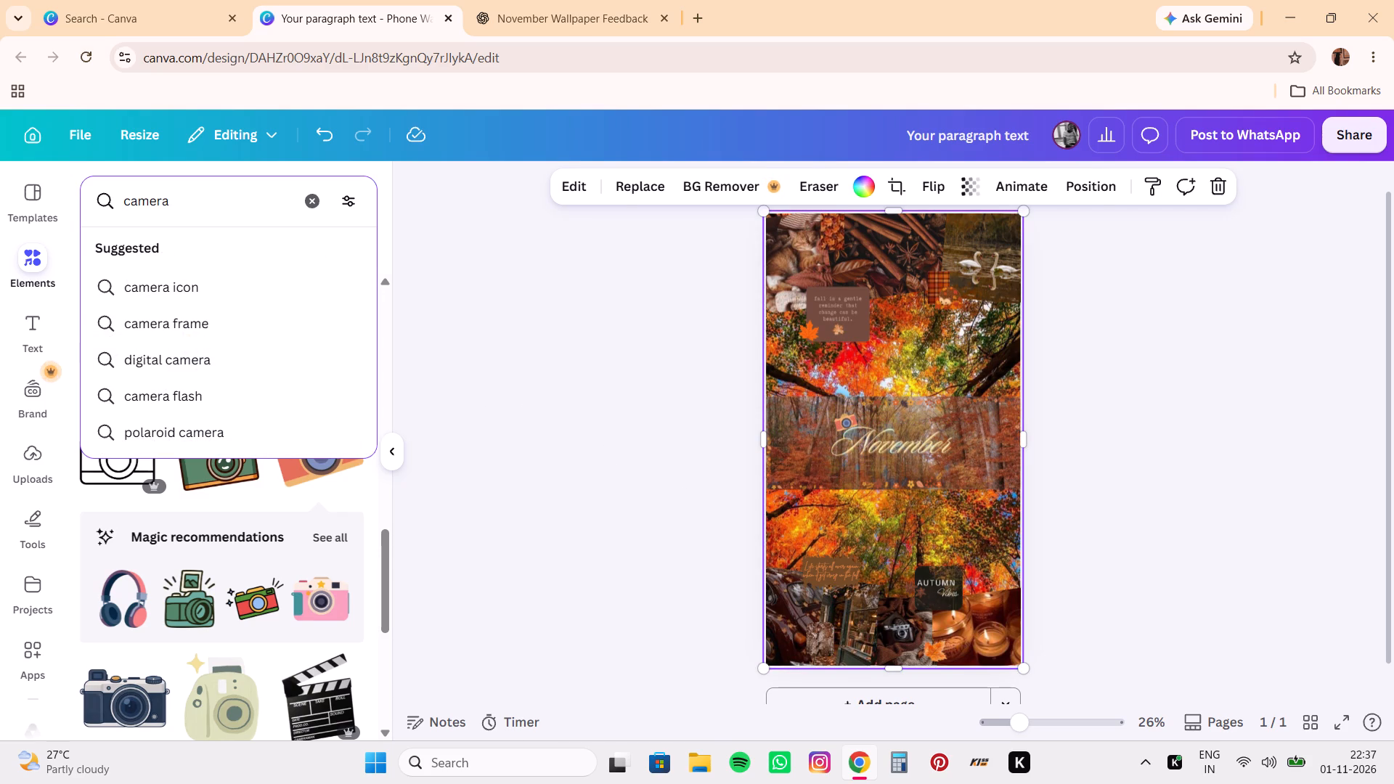
pyautogui.write('cande')
pyautogui.press('BackSpace')
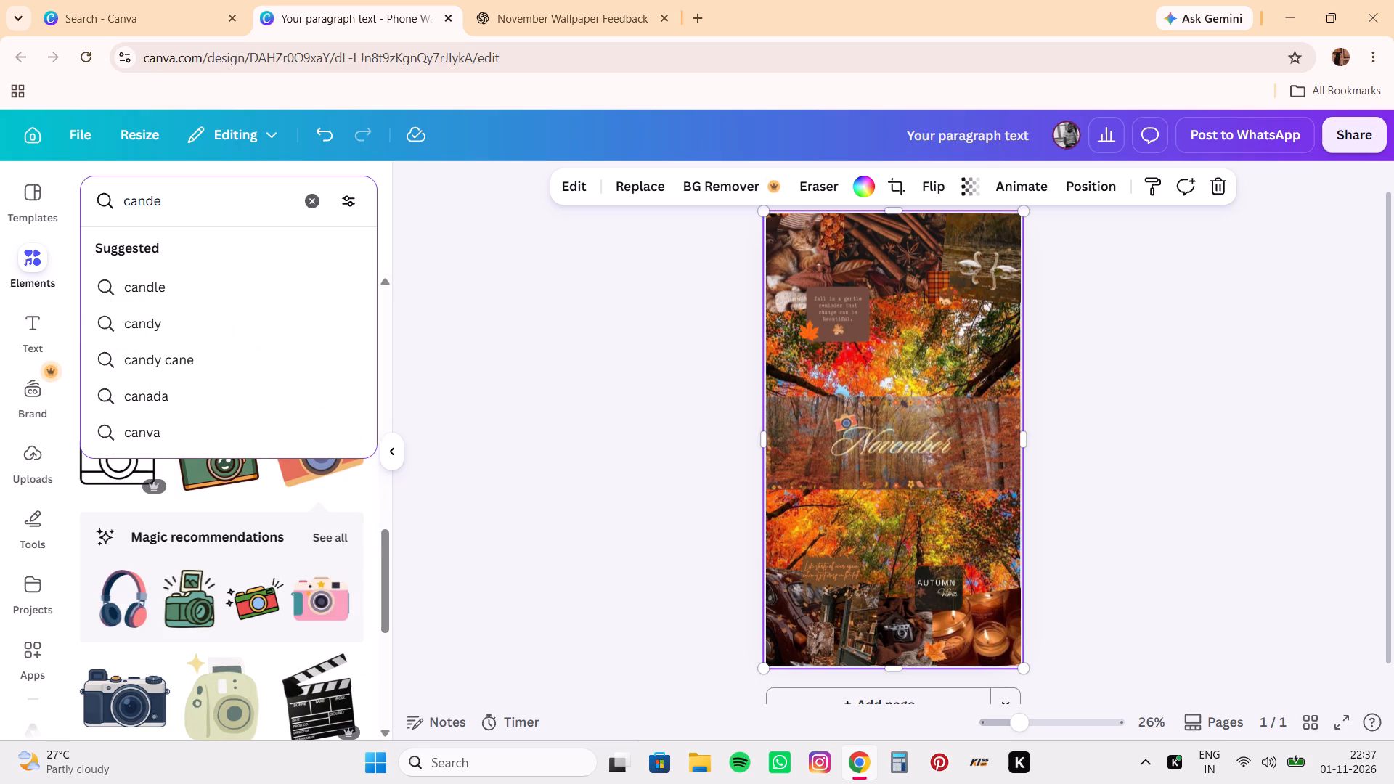
pyautogui.write('le')
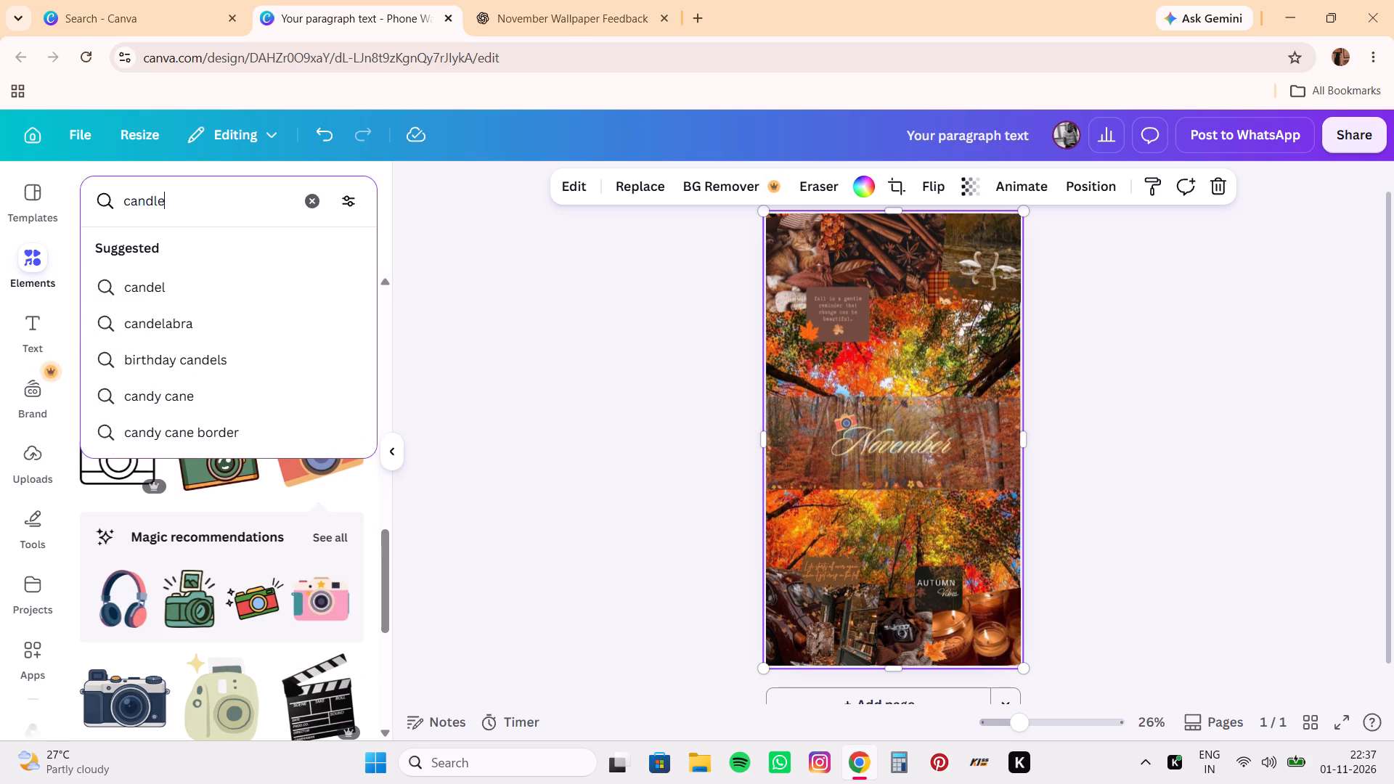
pyautogui.press('Return')
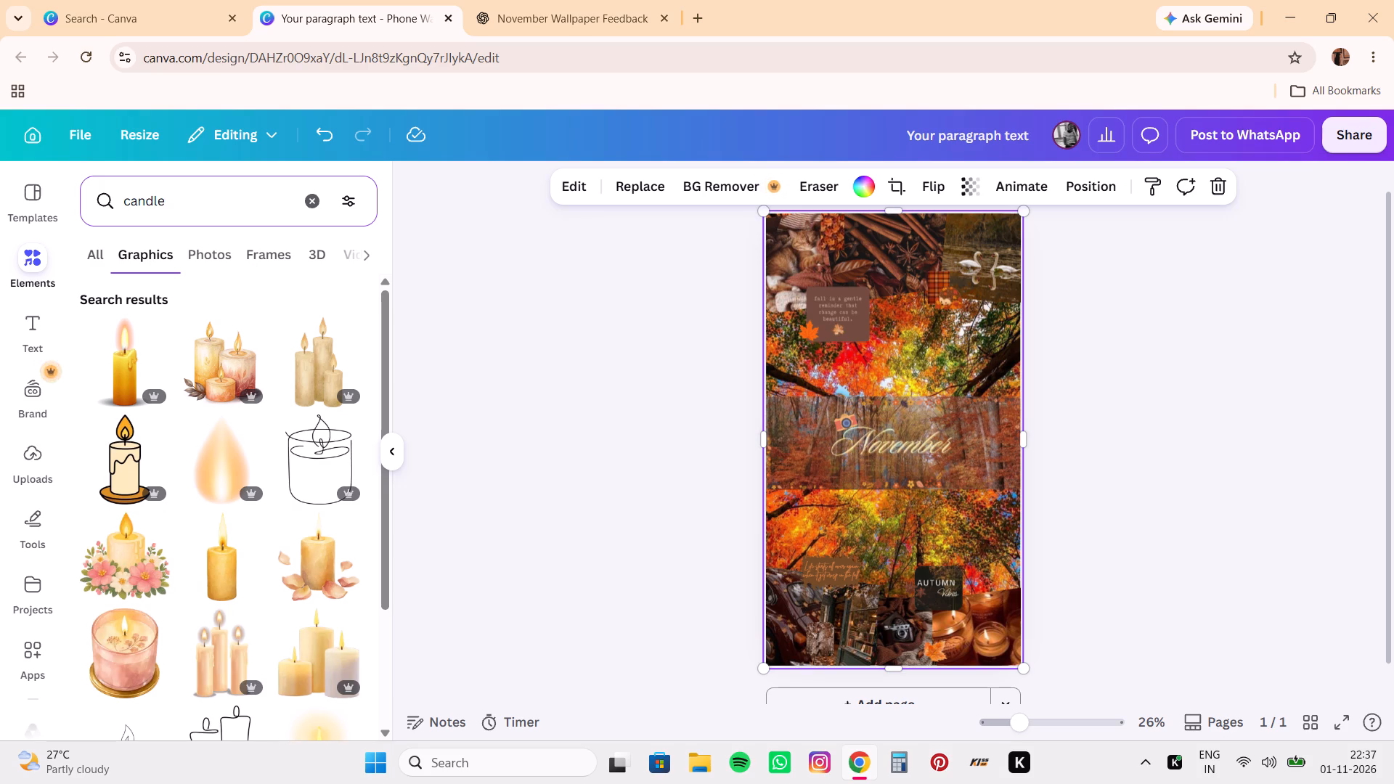
# Add the graphic of three lit yellow pillar candles to the wallpaper.
pyautogui.scroll(-2, 266, 515)
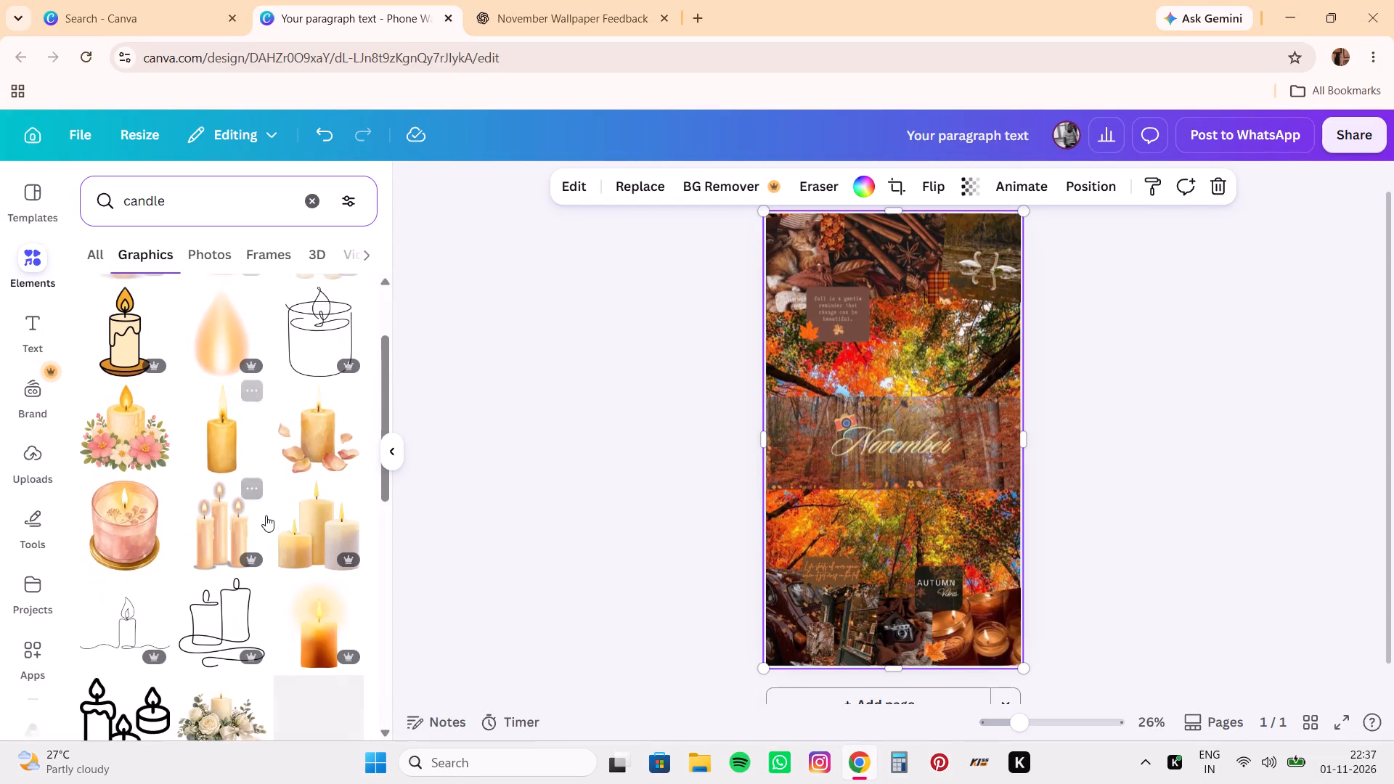
pyautogui.scroll(-3, 266, 515)
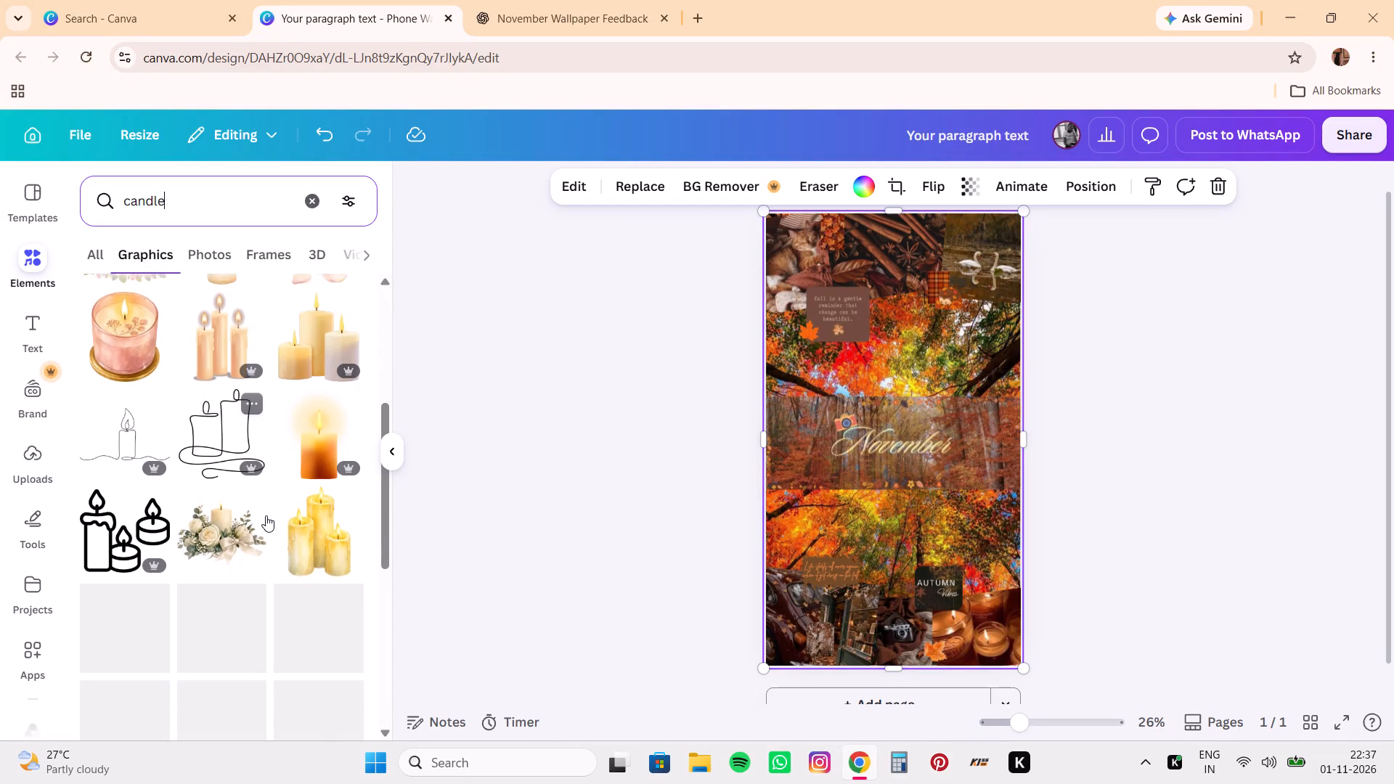
pyautogui.scroll(-1, 266, 515)
pyautogui.click(307, 497)
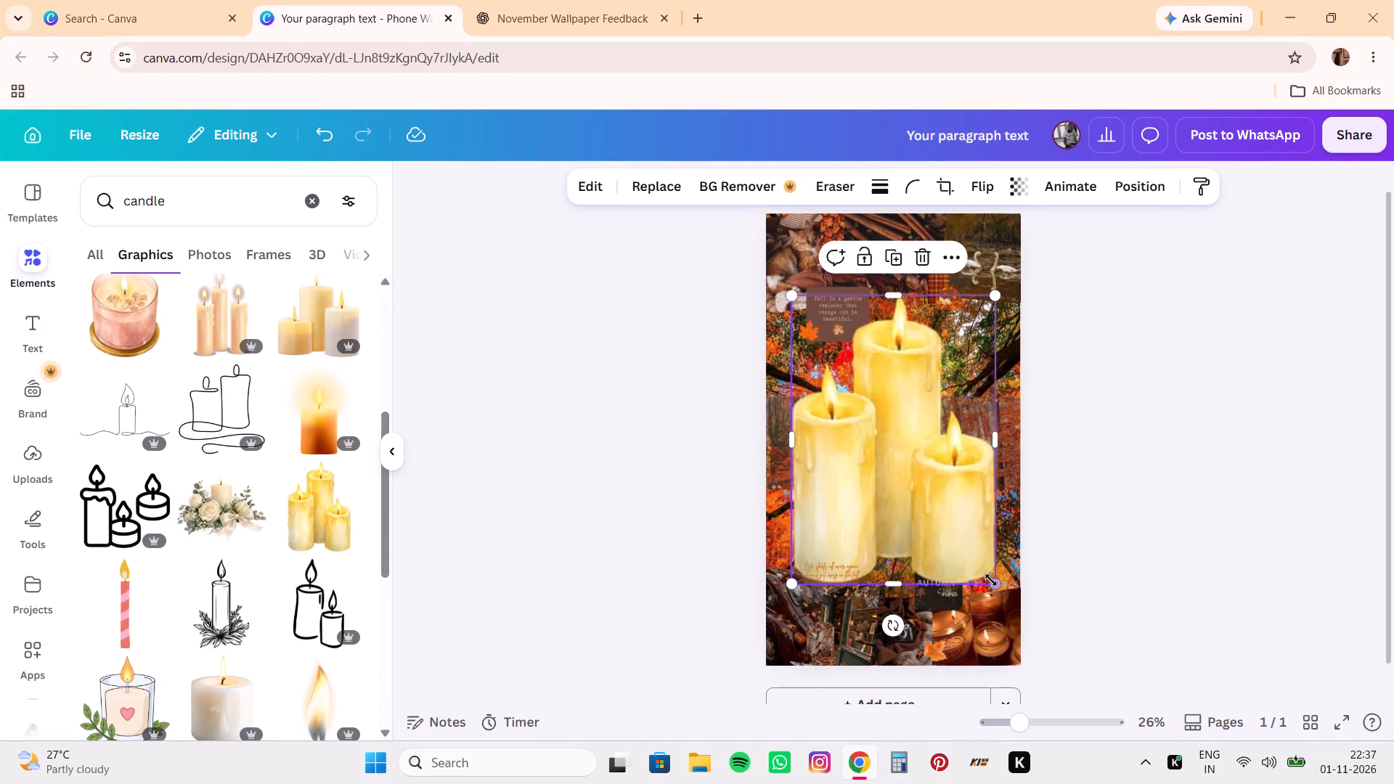
# Shrink the three-candle graphic to a small sticker and place it just below the final r of November.
pyautogui.moveTo(995, 582); pyautogui.dragTo(822, 371)
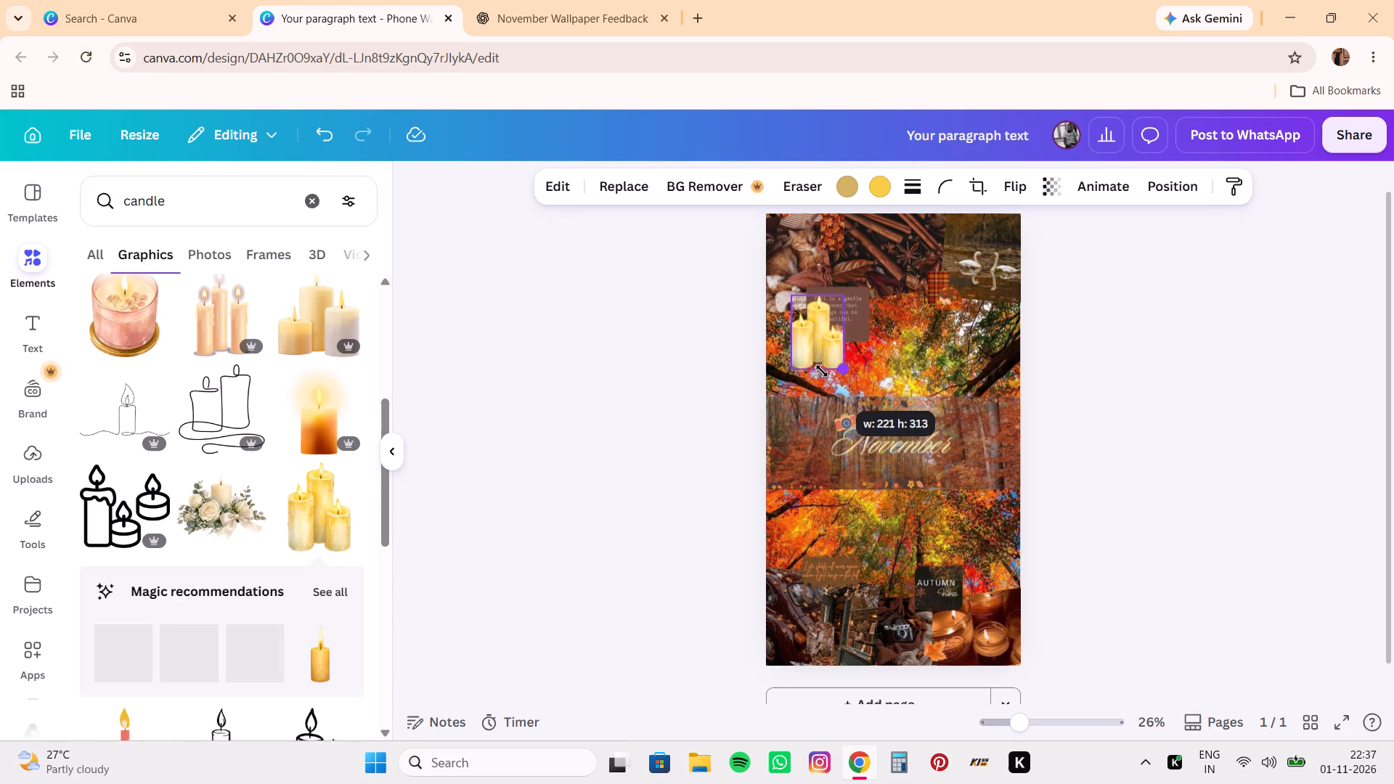
pyautogui.moveTo(822, 371); pyautogui.dragTo(806, 345)
pyautogui.moveTo(807, 314); pyautogui.dragTo(939, 444)
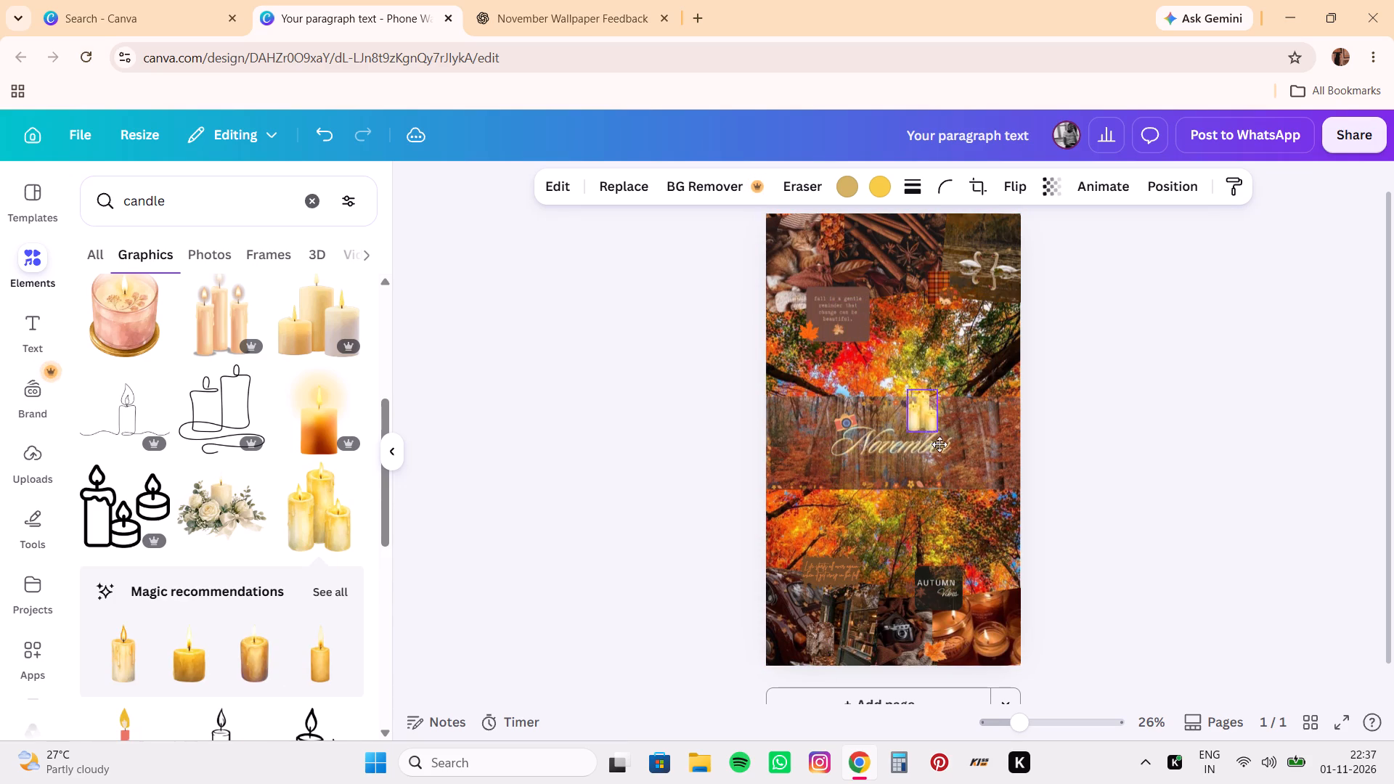
pyautogui.moveTo(939, 444); pyautogui.dragTo(954, 462)
pyautogui.moveTo(965, 489); pyautogui.dragTo(959, 482)
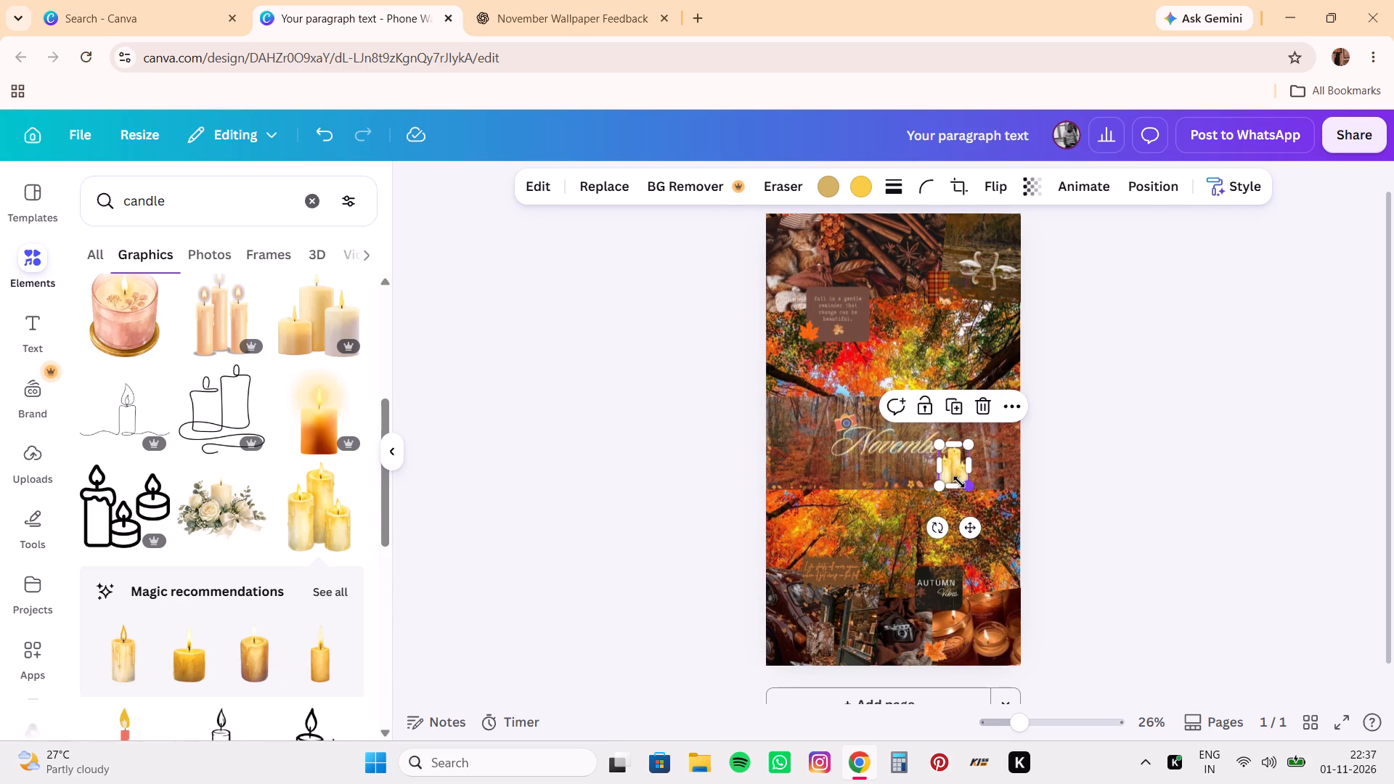
pyautogui.moveTo(959, 482); pyautogui.dragTo(944, 471)
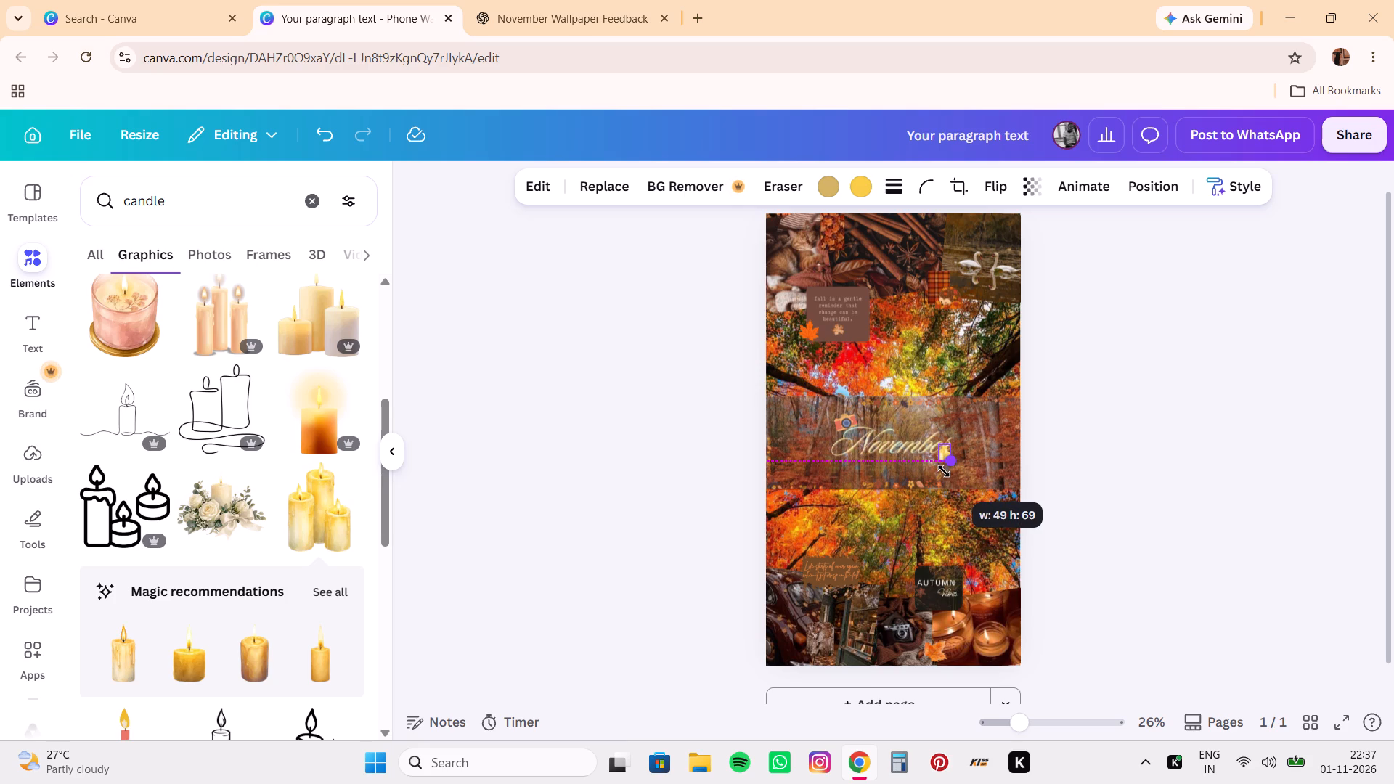
pyautogui.moveTo(944, 471); pyautogui.dragTo(950, 476)
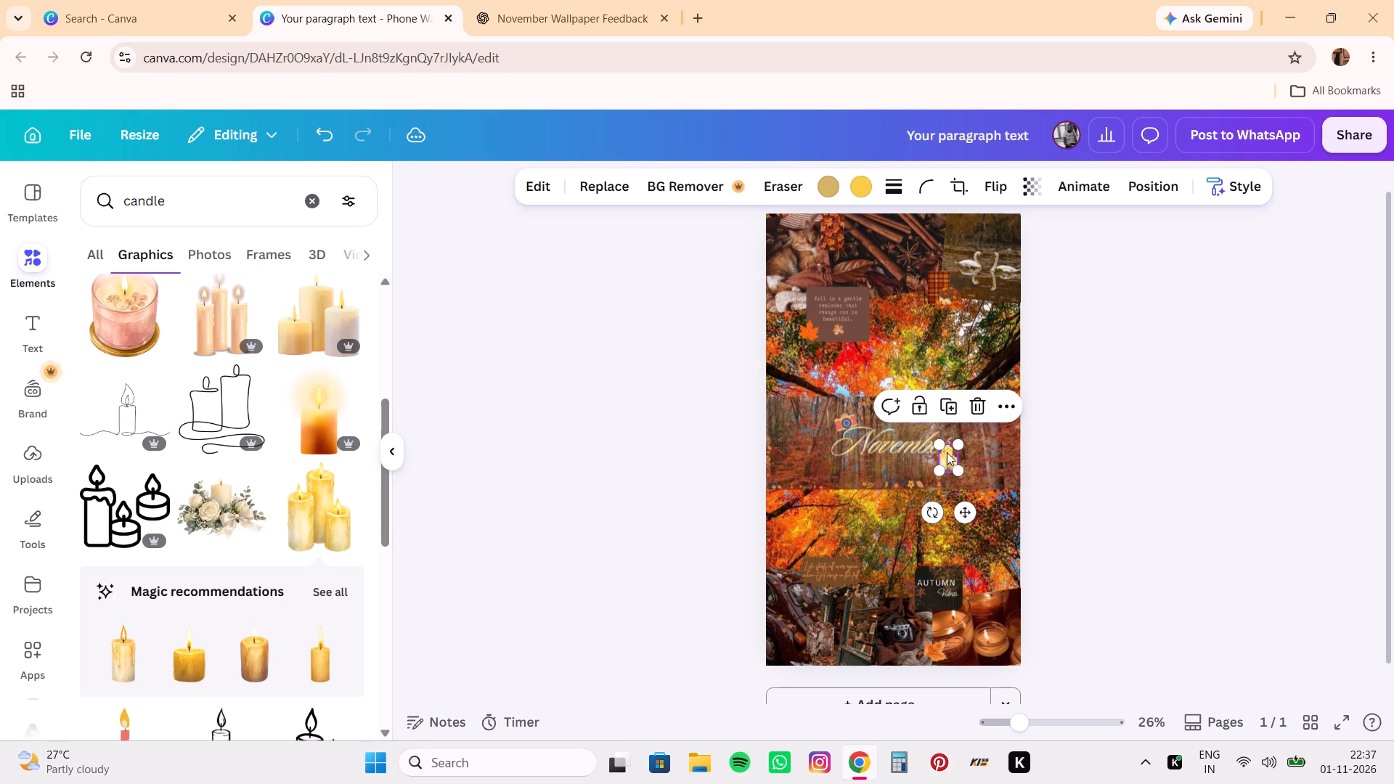
pyautogui.moveTo(967, 516); pyautogui.dragTo(972, 523)
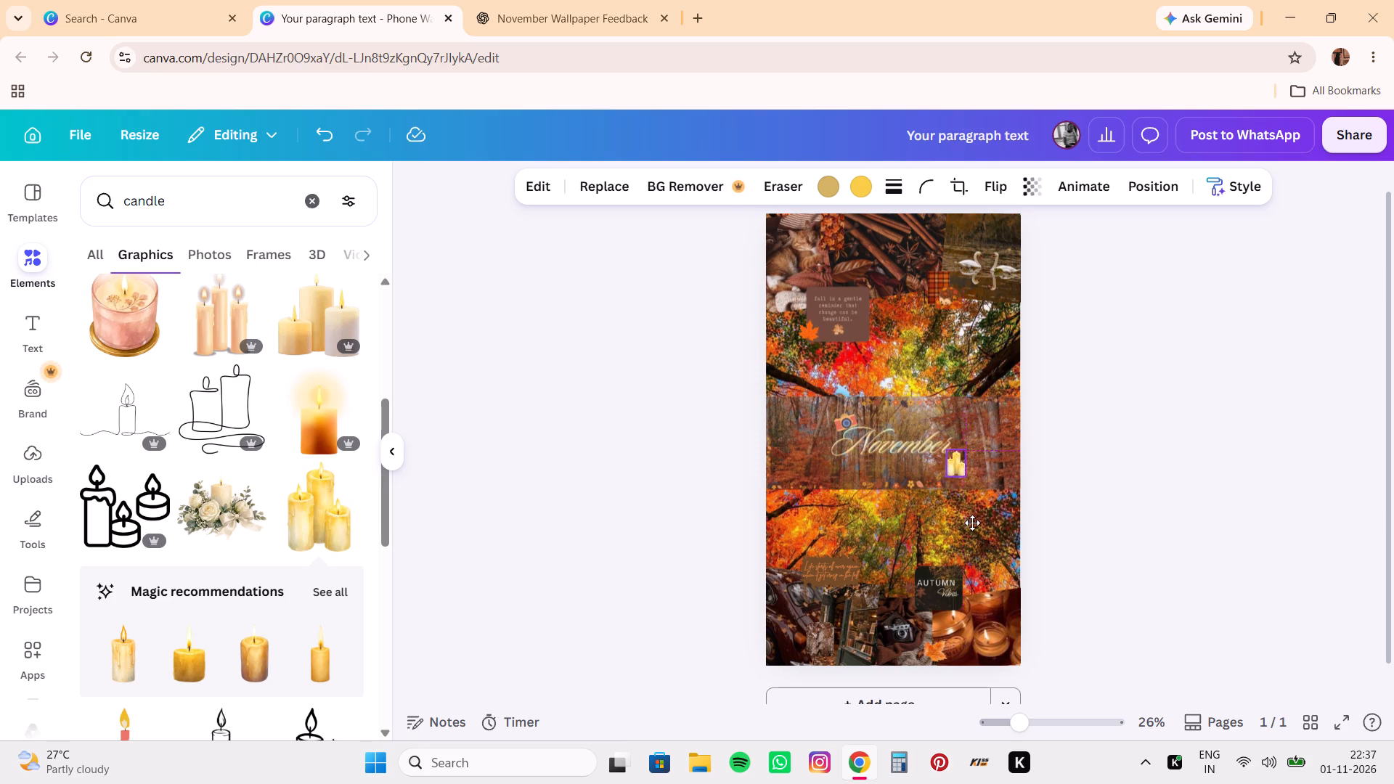
pyautogui.moveTo(972, 523); pyautogui.dragTo(966, 523)
# Tilt the candle sticker below the November lettering slightly clockwise.
pyautogui.moveTo(934, 518); pyautogui.dragTo(930, 516)
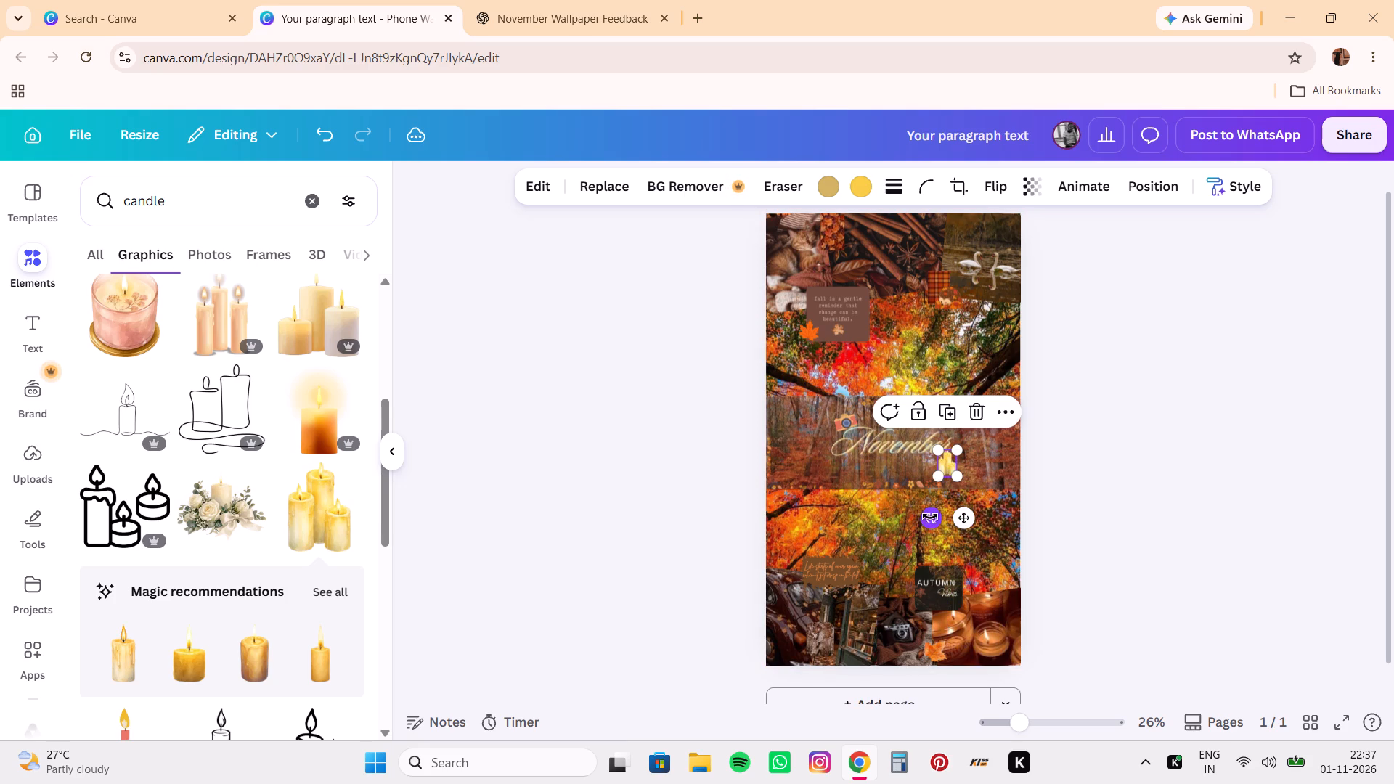
pyautogui.moveTo(930, 516); pyautogui.dragTo(920, 506)
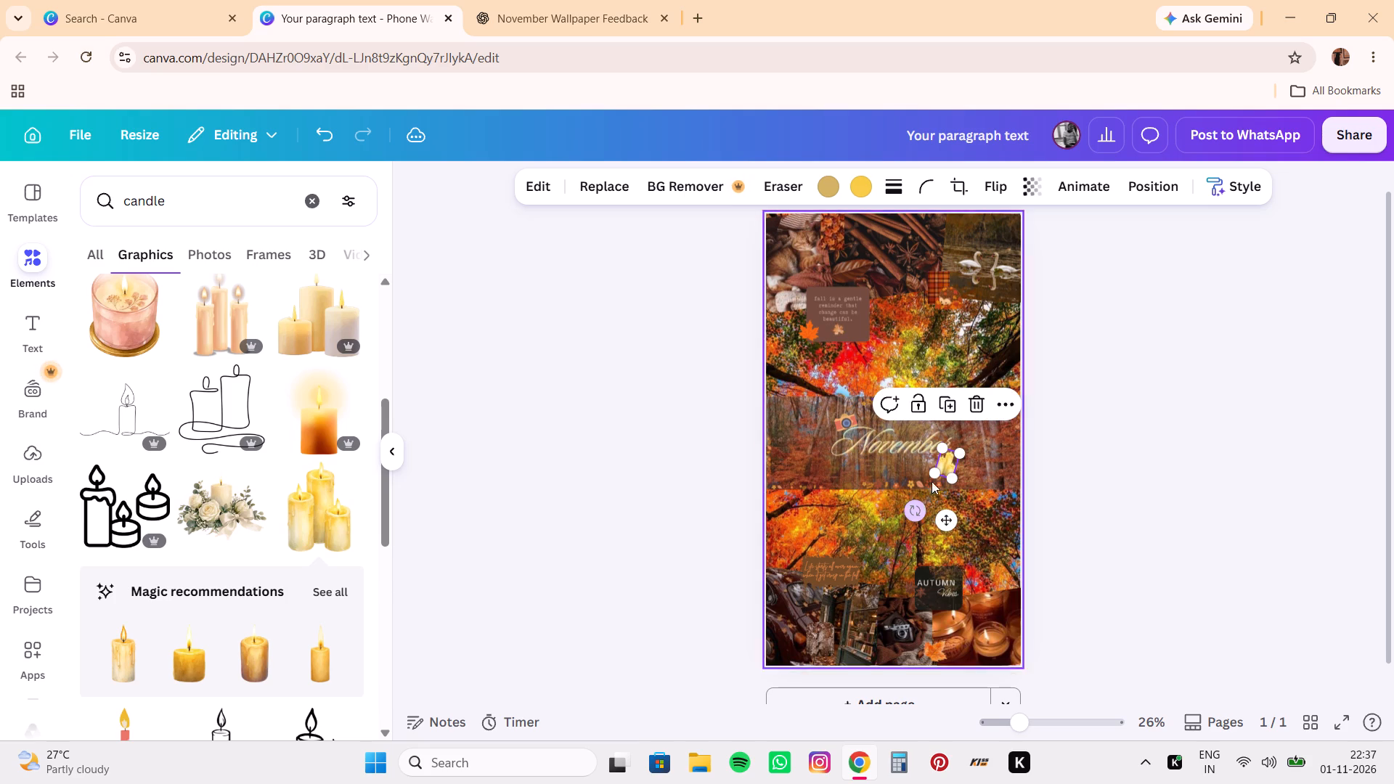
pyautogui.click(987, 526)
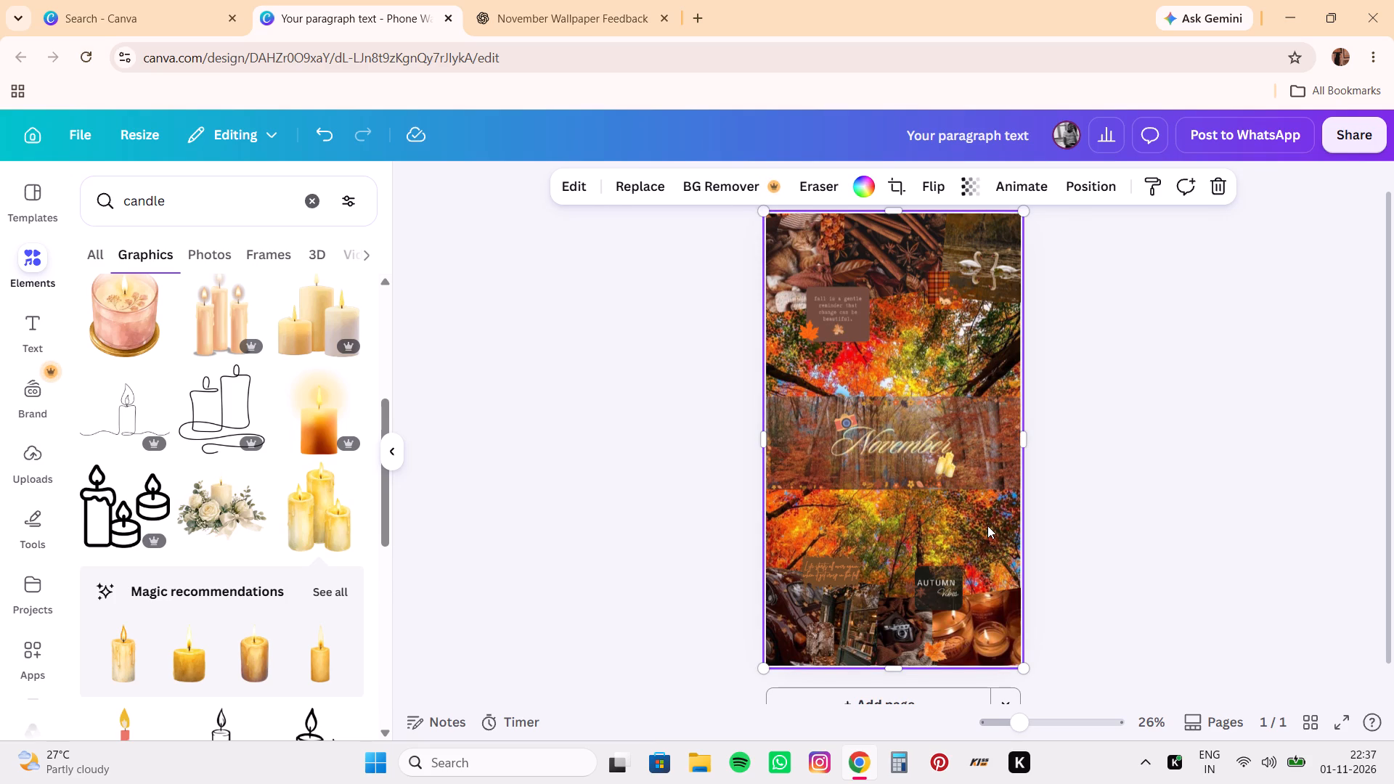
# Tilt the camera sticker above the N of November slightly counterclockwise.
pyautogui.click(841, 415)
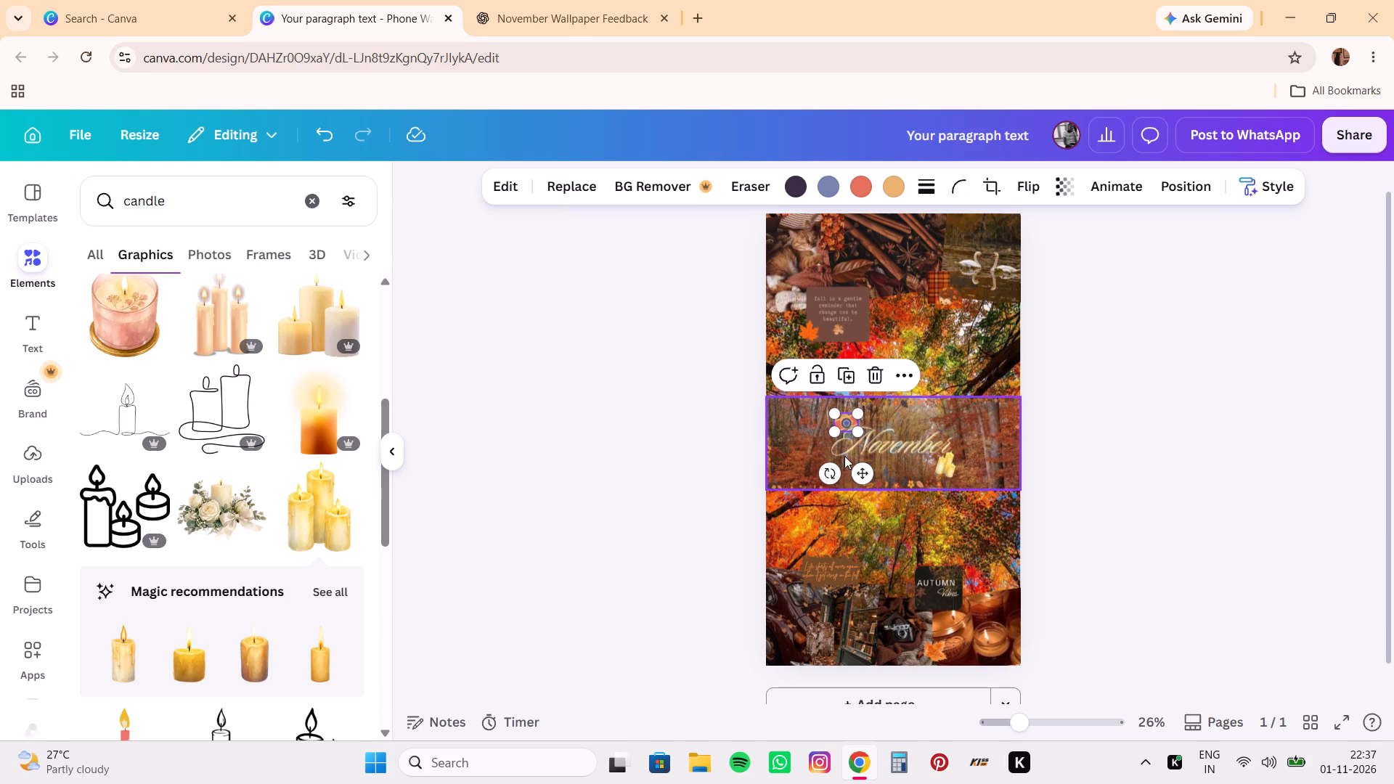
pyautogui.moveTo(826, 467); pyautogui.dragTo(836, 471)
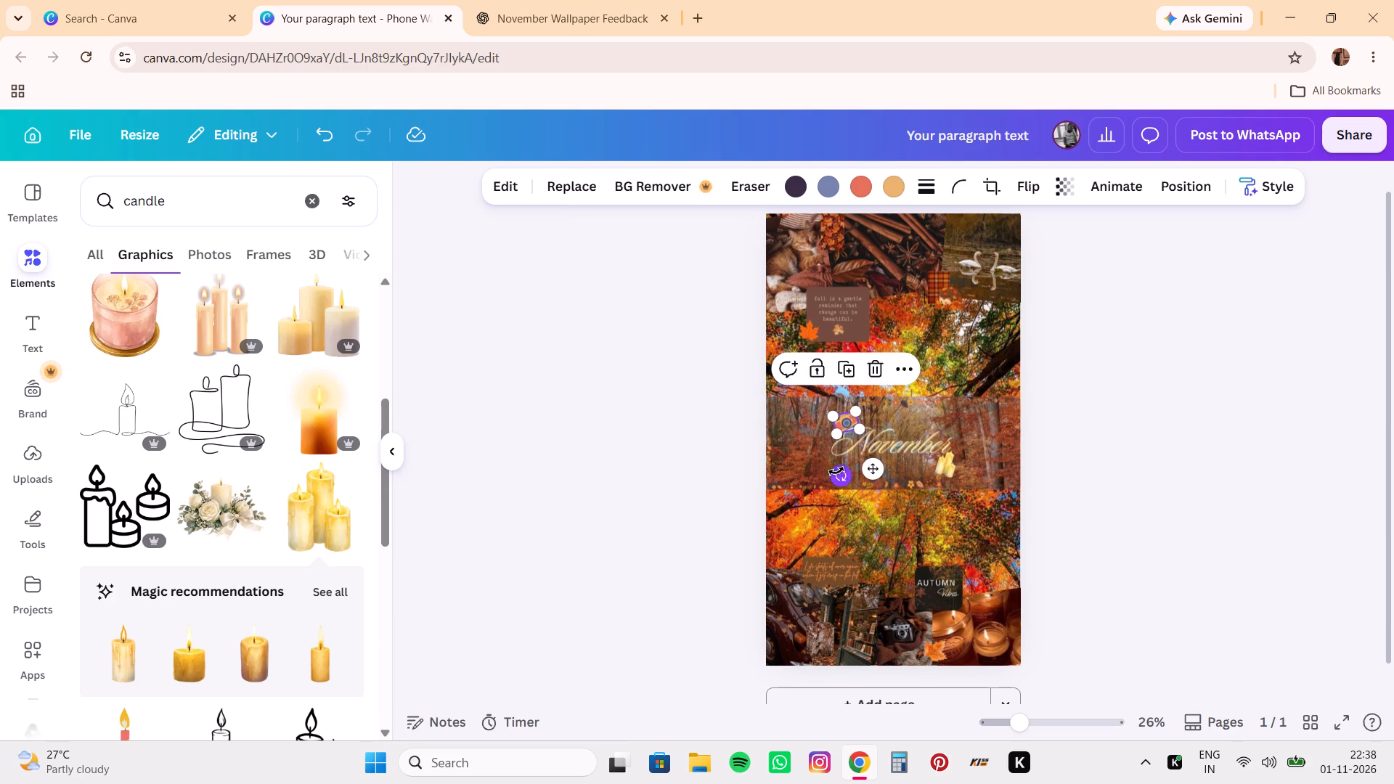
pyautogui.click(897, 506)
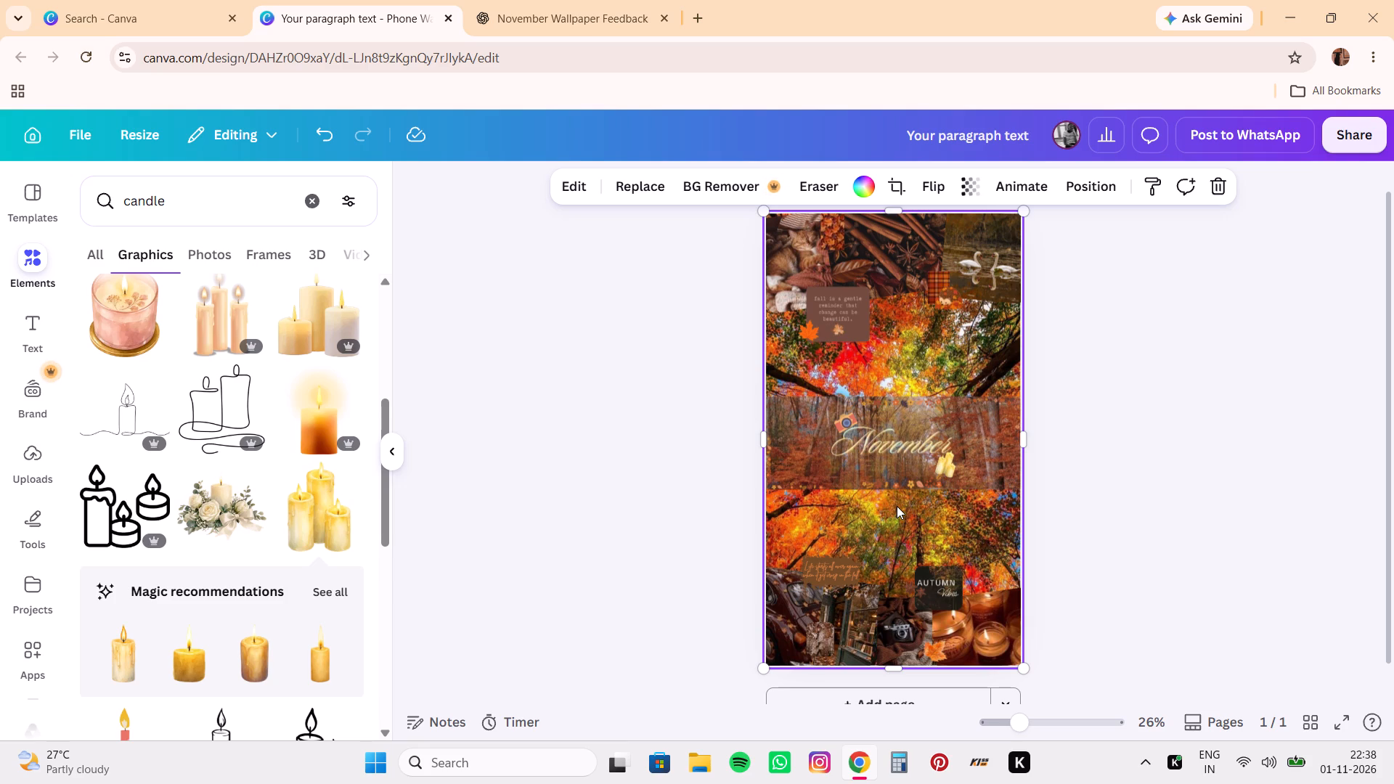
# Delete the small brown graphic beside the bookshop photo in the collage at the wallpaper's bottom.
pyautogui.click(815, 645)
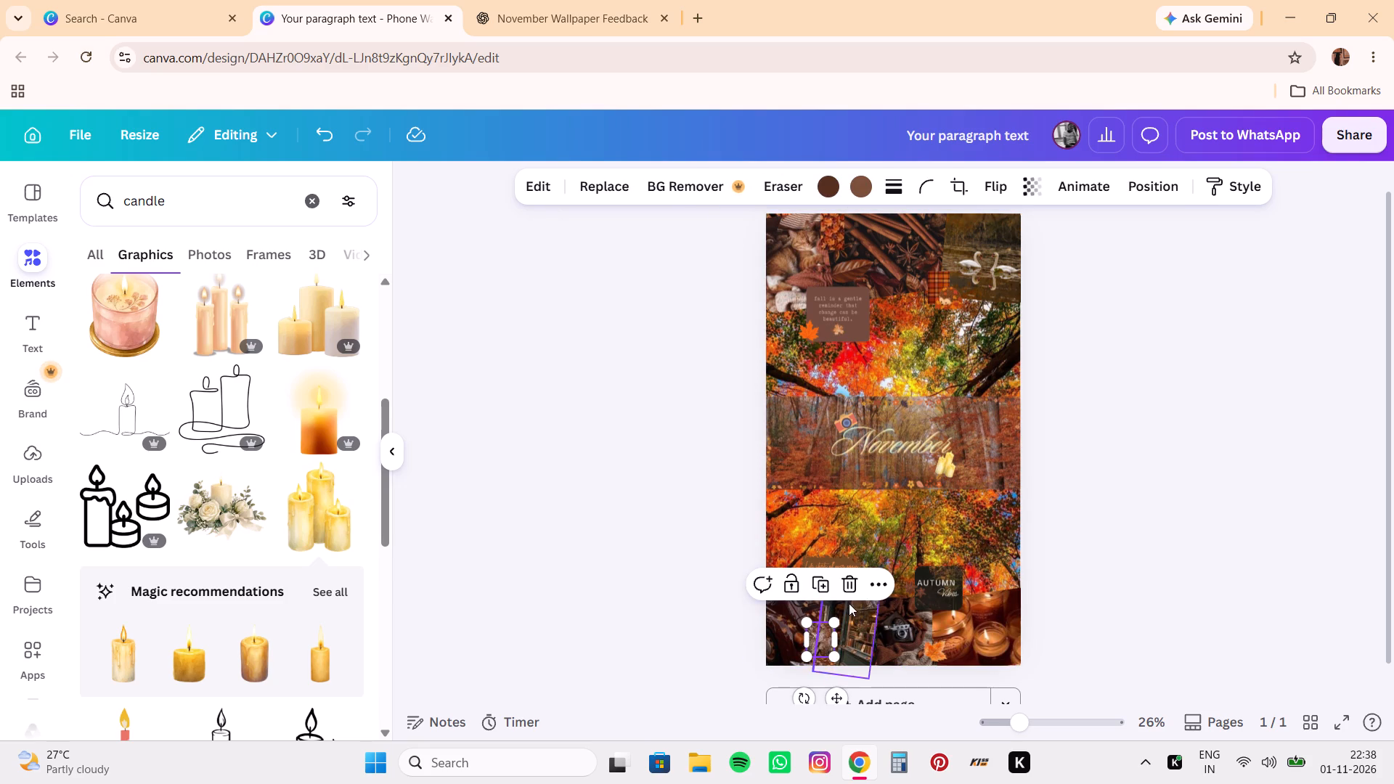
pyautogui.click(849, 588)
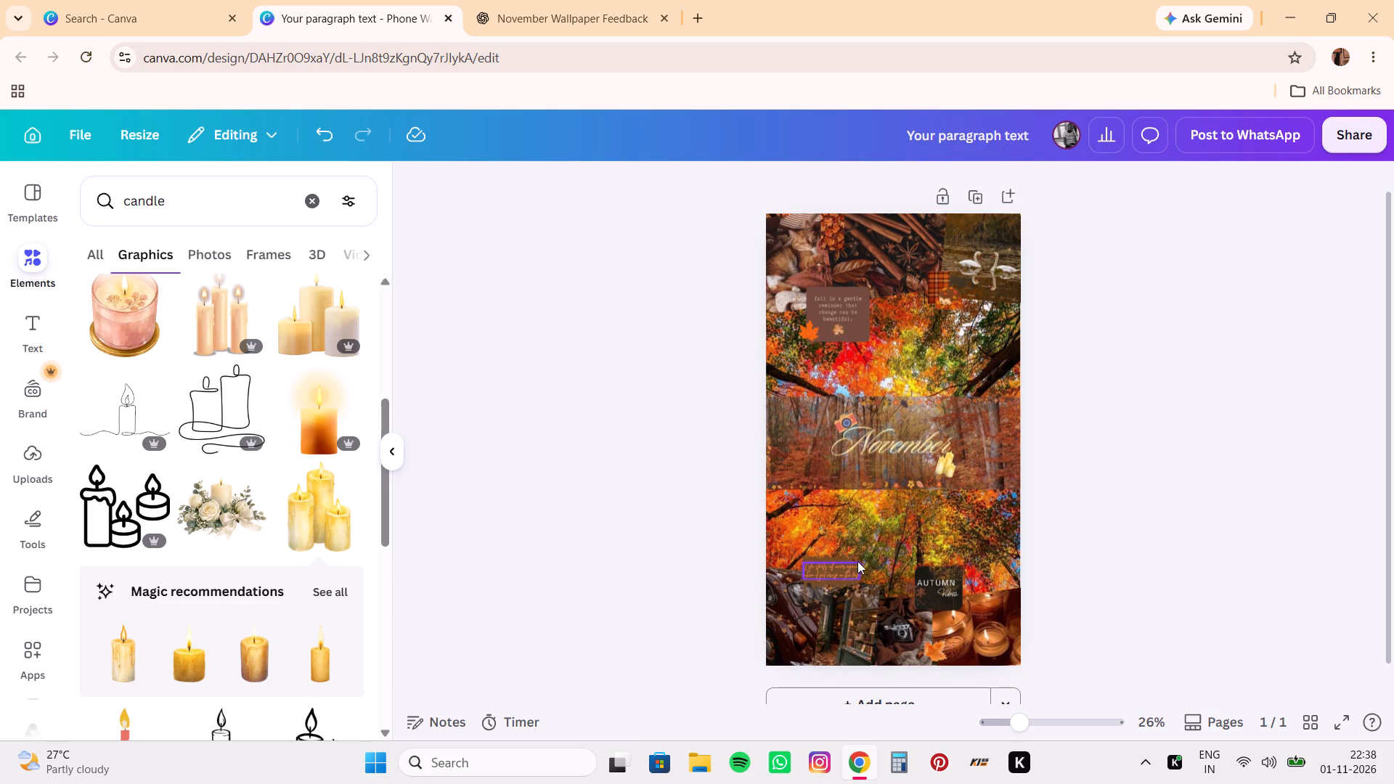
# Nudge the leaf decoration in the November band's top-right corner slightly inward from the wallpaper's edge.
pyautogui.click(1038, 718)
pyautogui.hscroll(-1, 1014, 581)
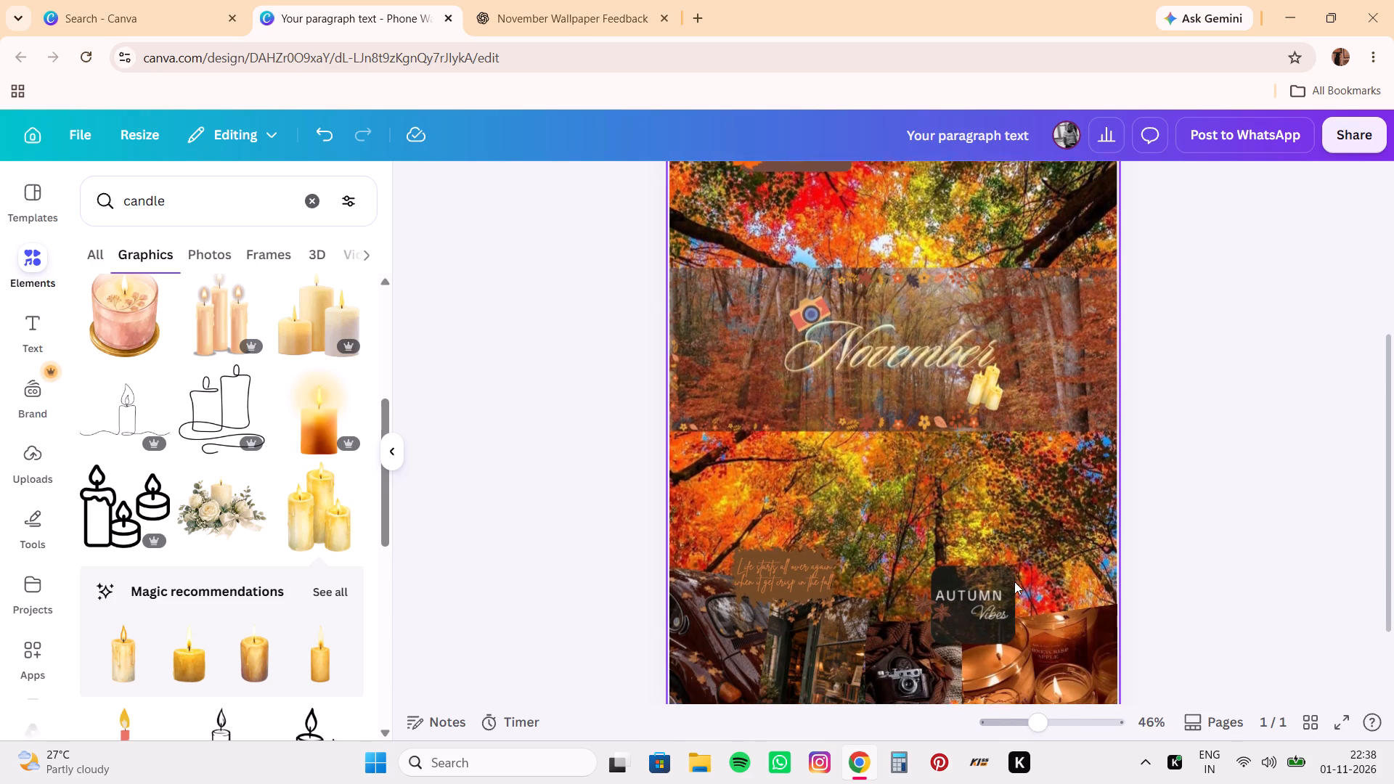
pyautogui.hscroll(-1, 1014, 581)
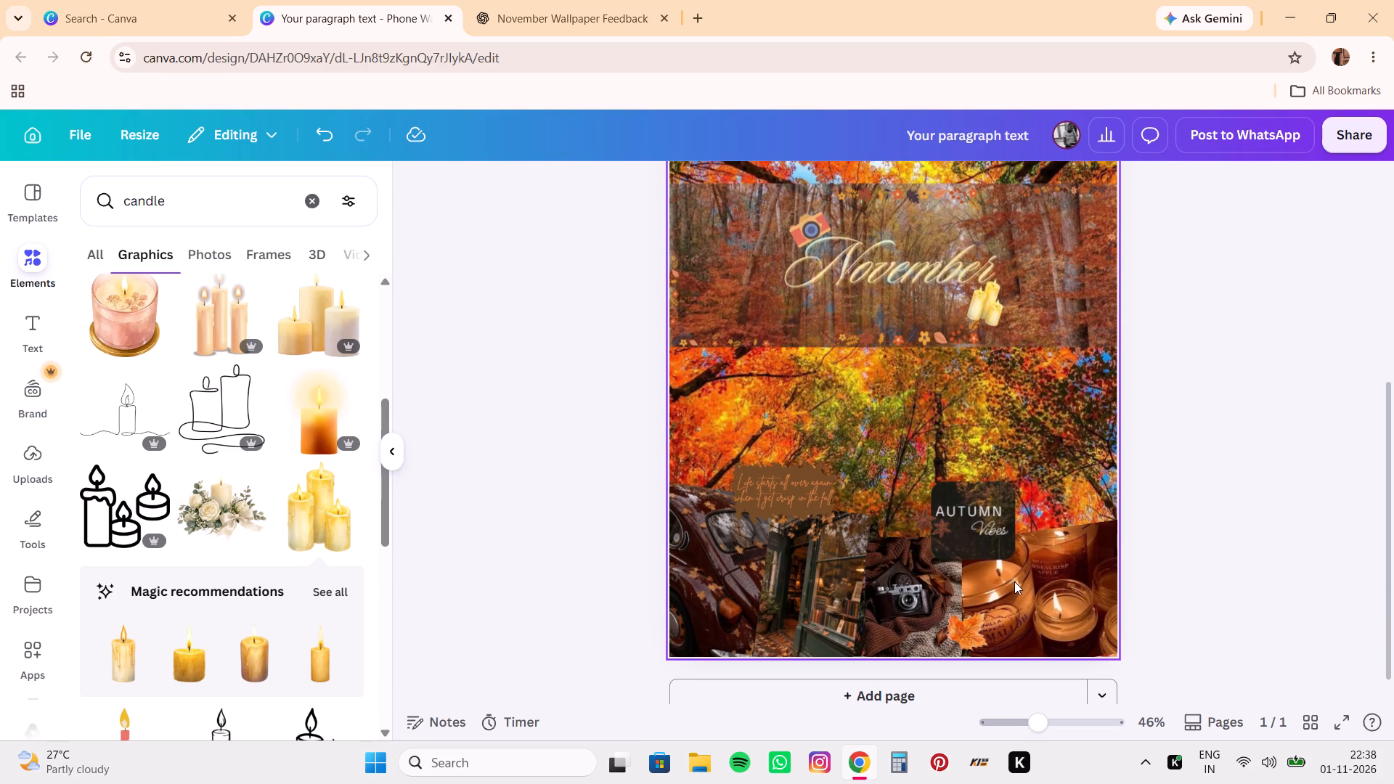
pyautogui.hscroll(-1, 1014, 581)
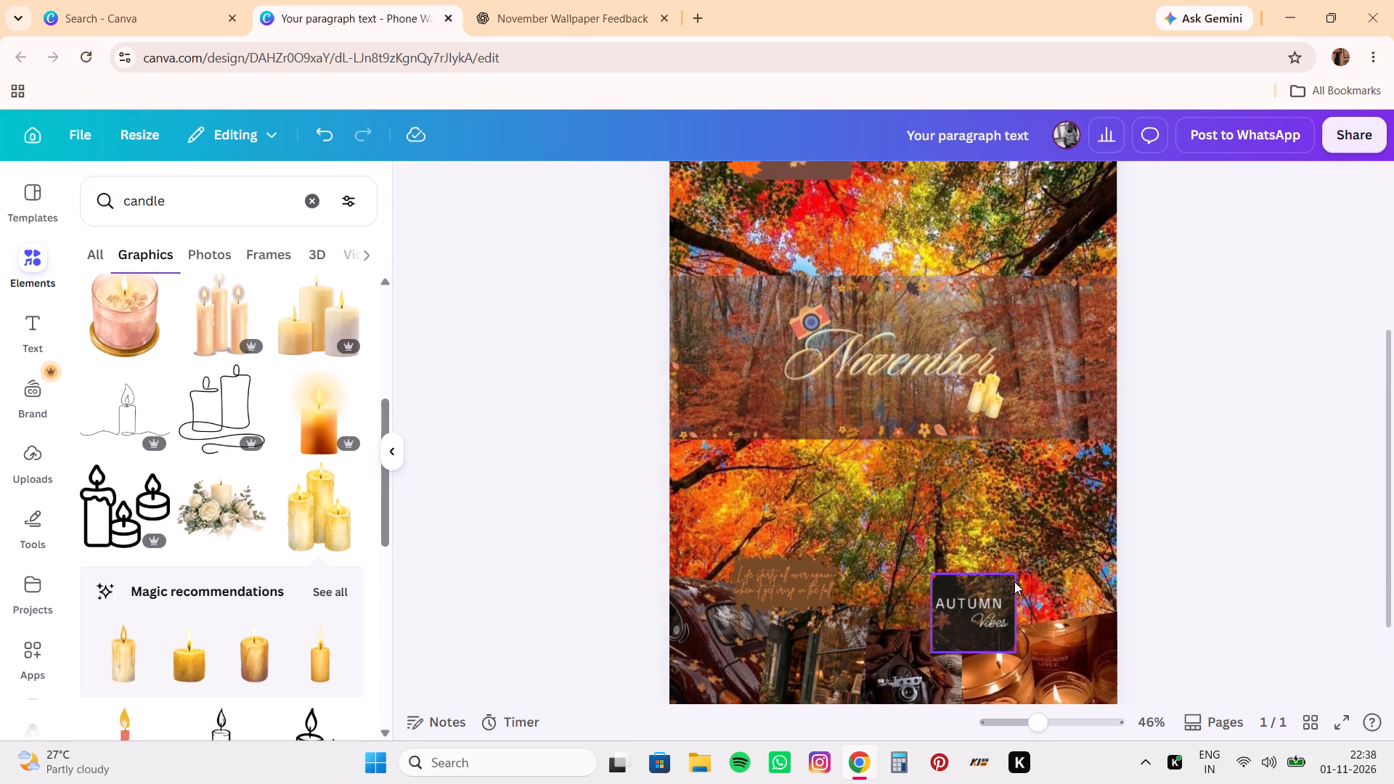
pyautogui.scroll(1, 984, 513)
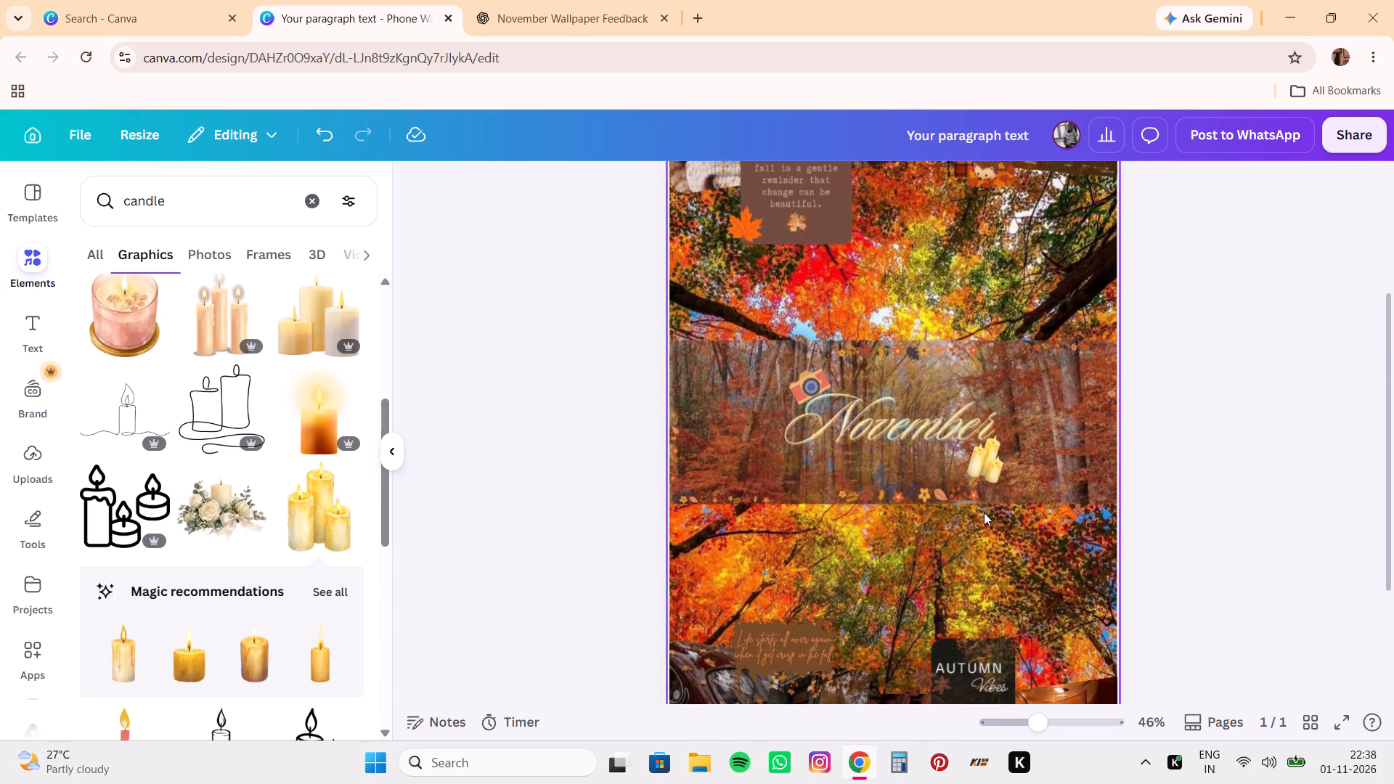
pyautogui.scroll(1, 984, 513)
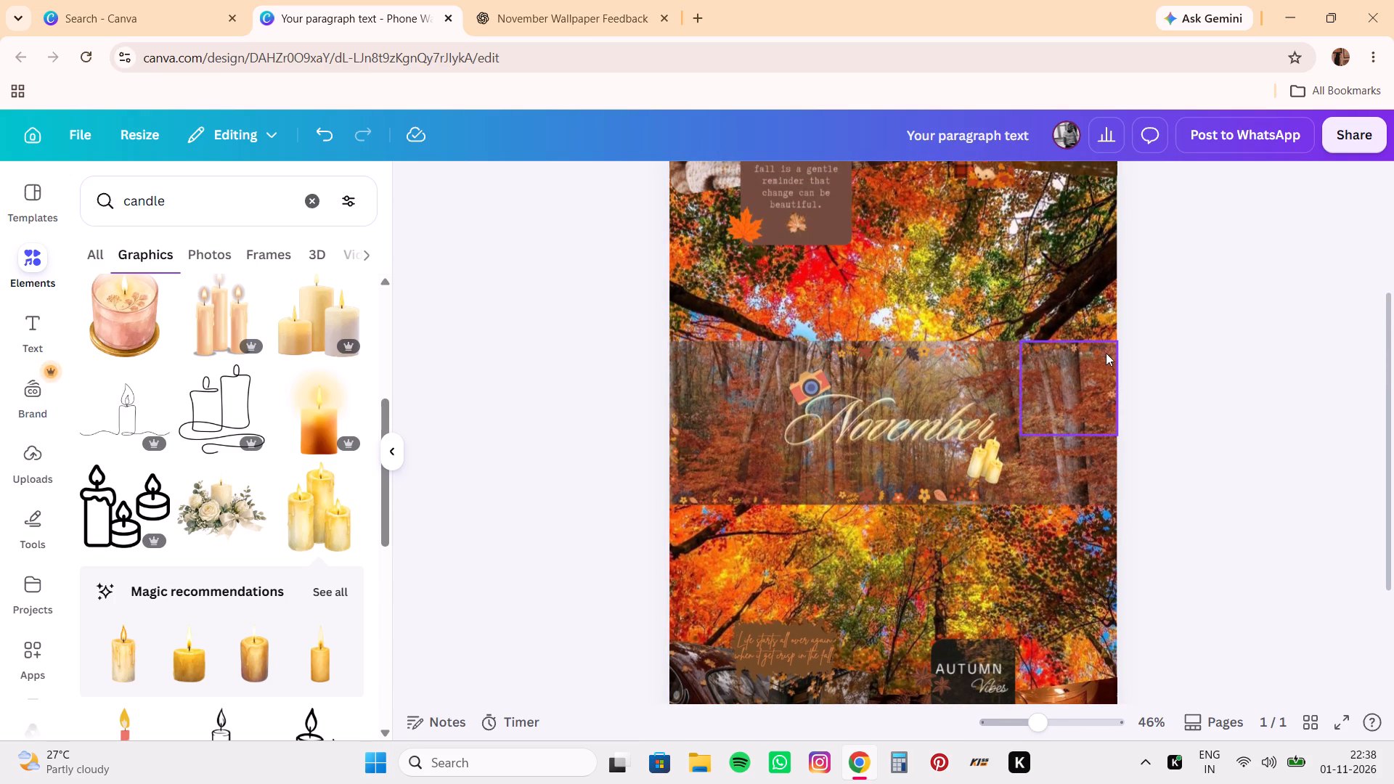
pyautogui.click(1059, 372)
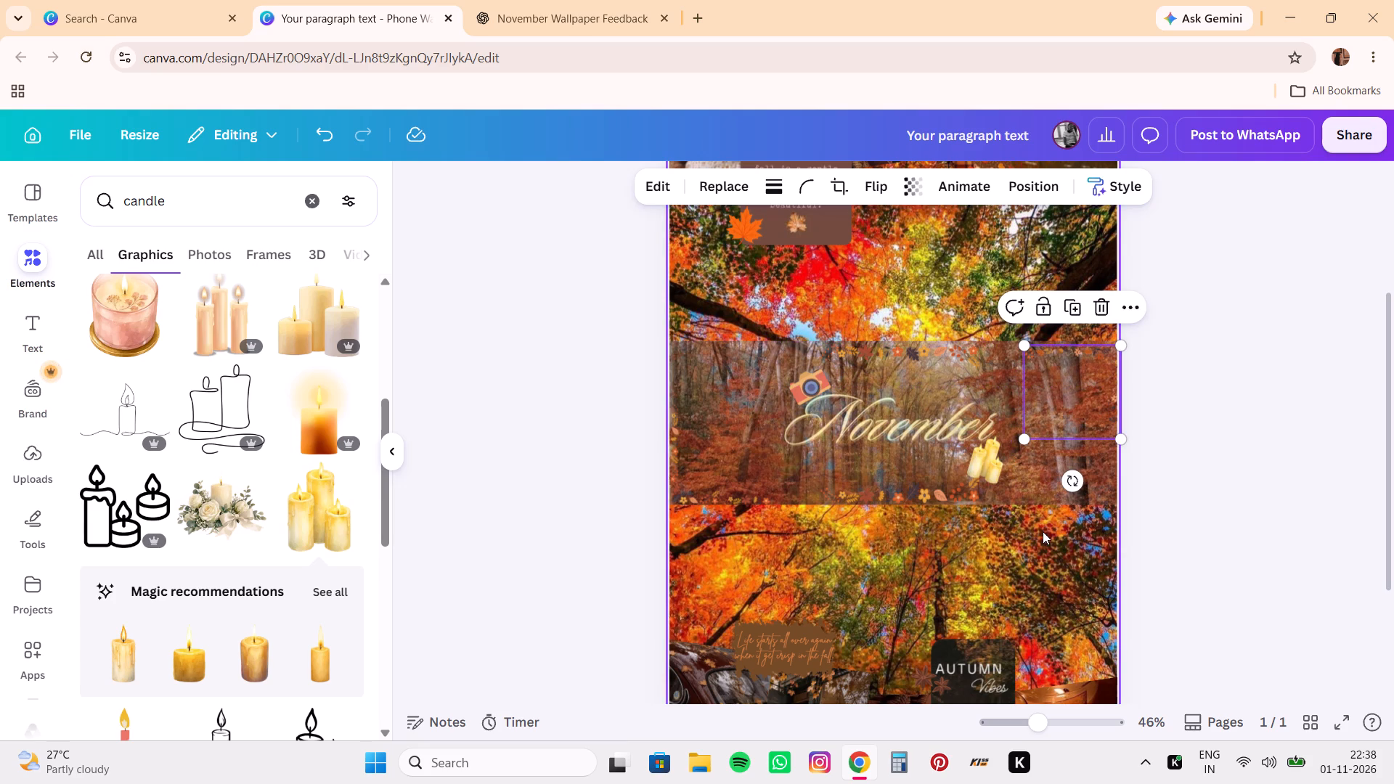
pyautogui.moveTo(1081, 364); pyautogui.dragTo(1071, 362)
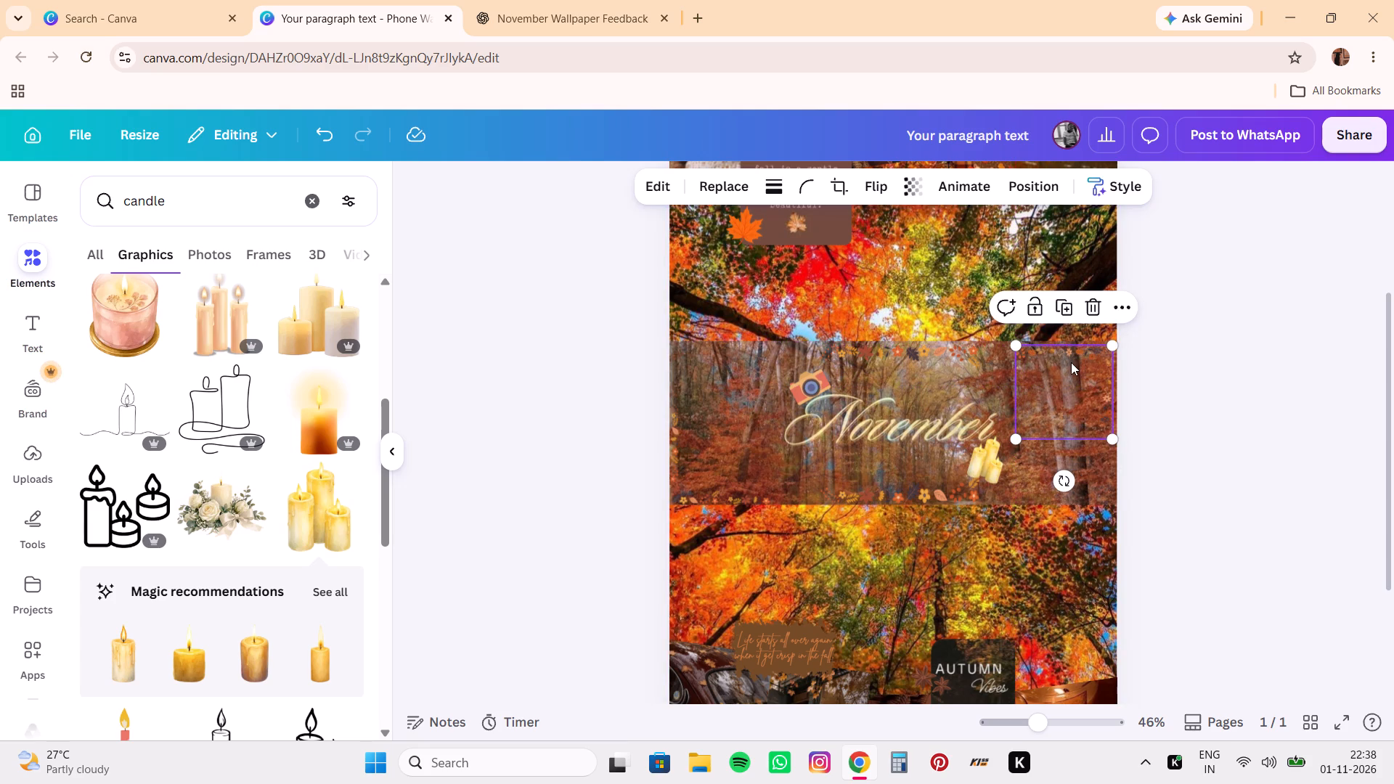
pyautogui.click(959, 546)
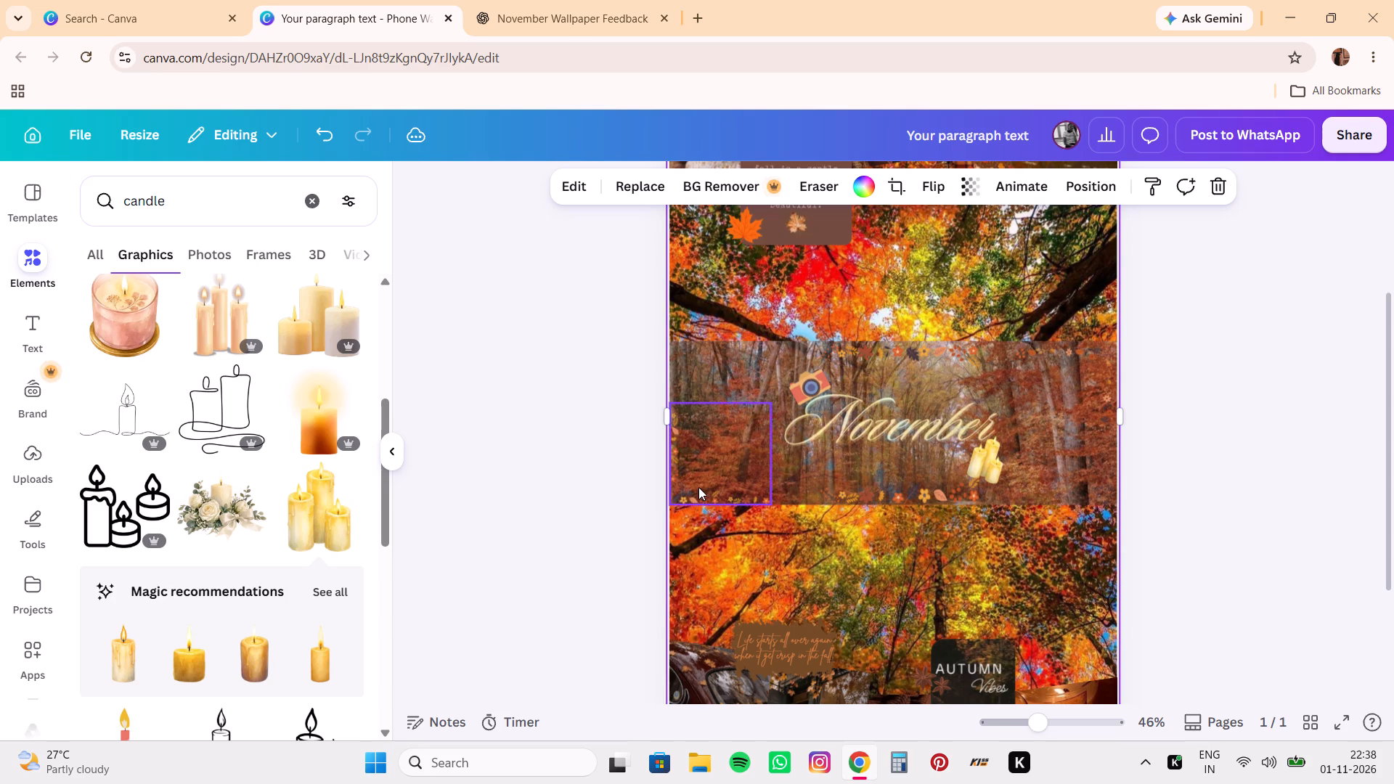
# Nudge the leaf decoration in the November band's bottom-left corner slightly inward from the wallpaper's edge.
pyautogui.click(698, 487)
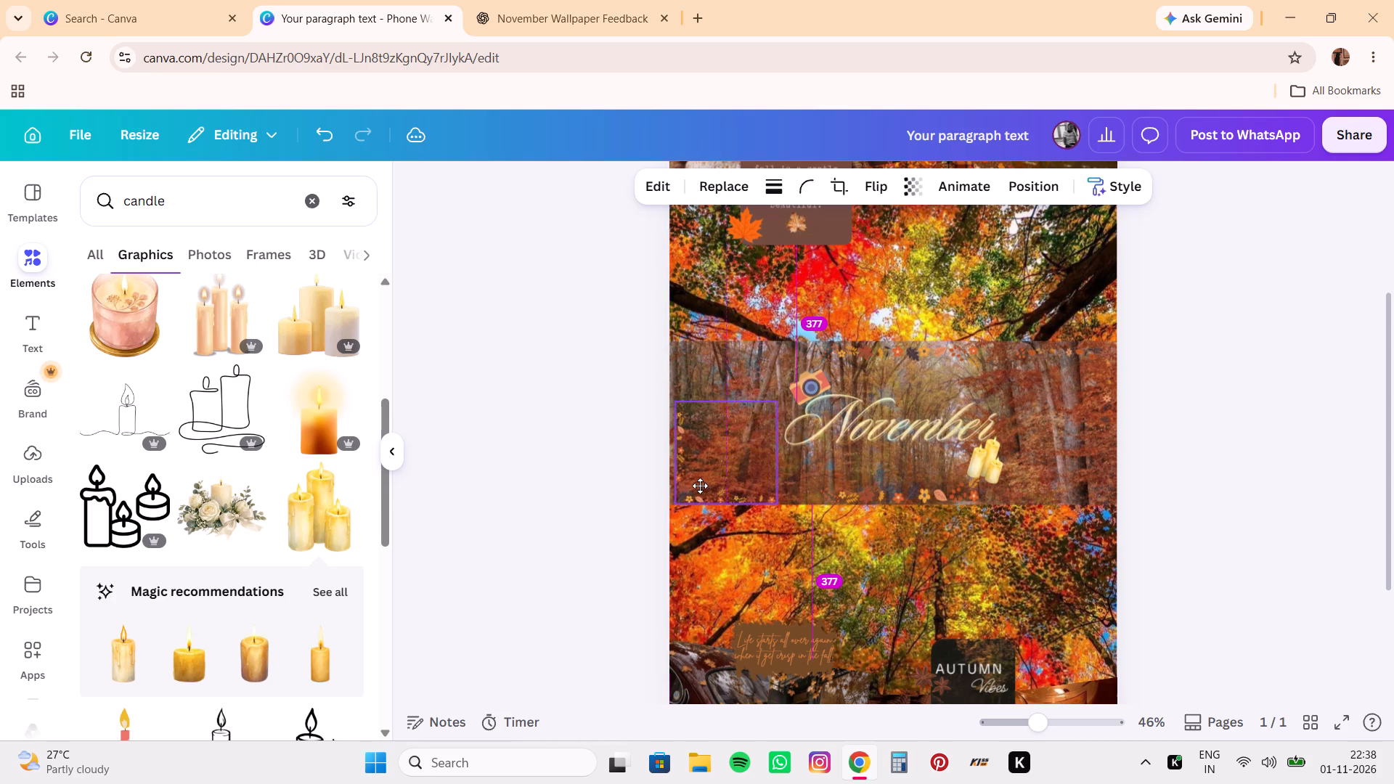
pyautogui.click(818, 535)
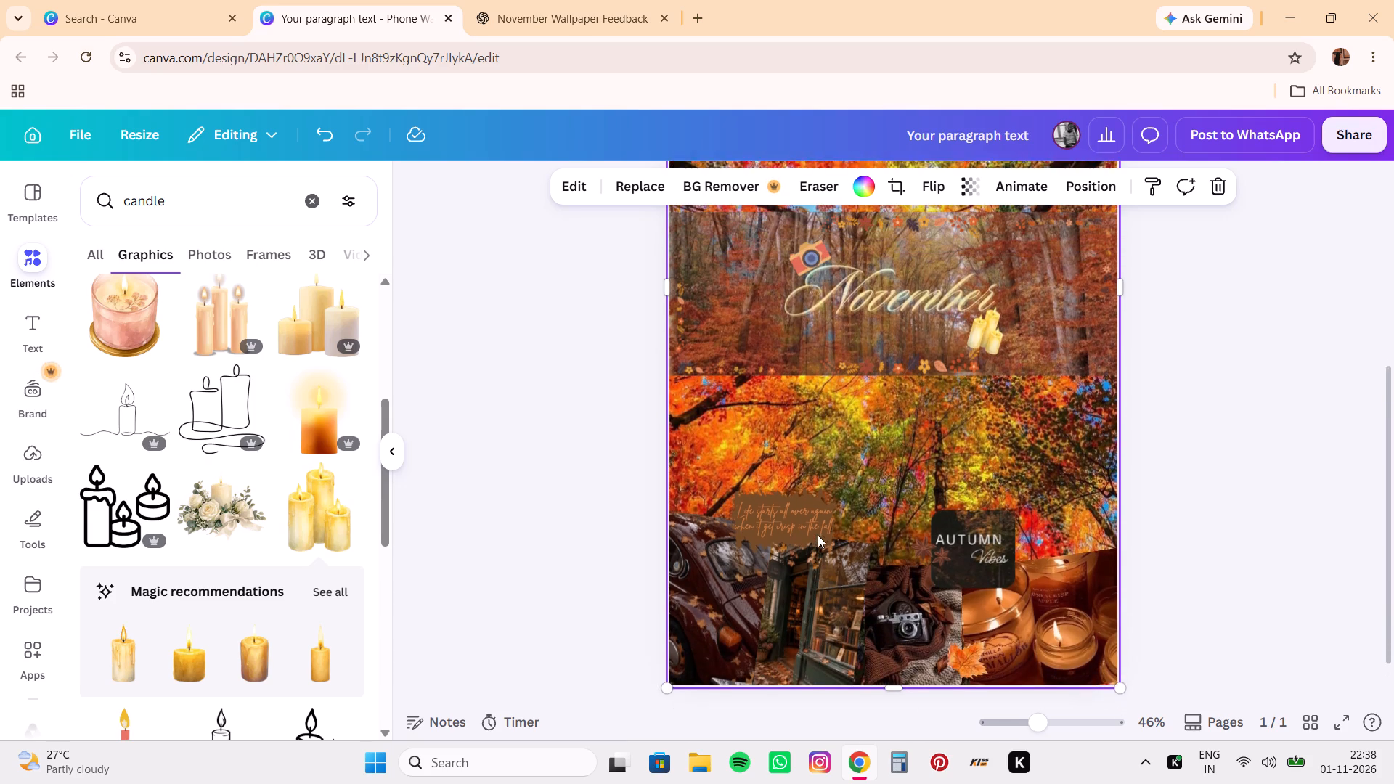
# Shrink the brown "fall is a gentle reminder that change can be beautiful" quote card to about 237 by 207.
pyautogui.scroll(3, 818, 535)
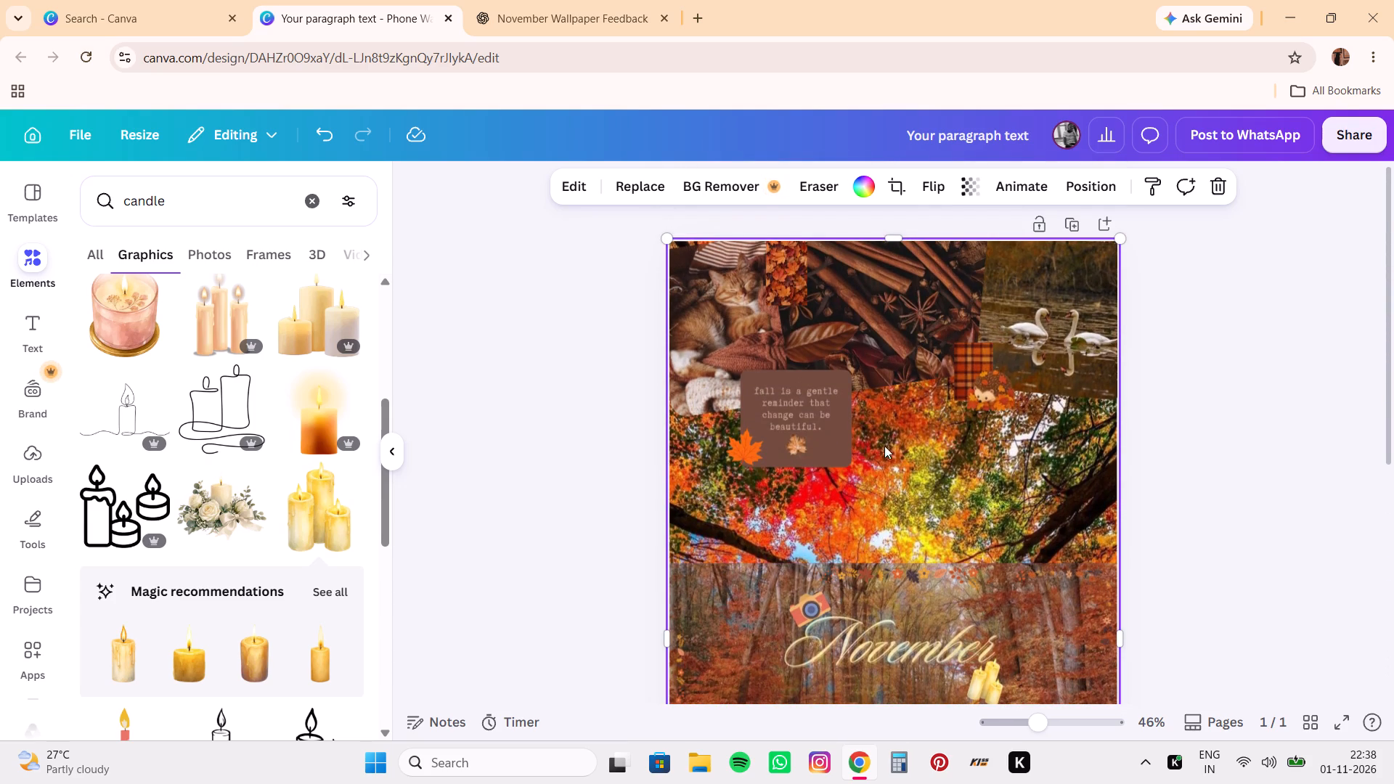
pyautogui.click(839, 443)
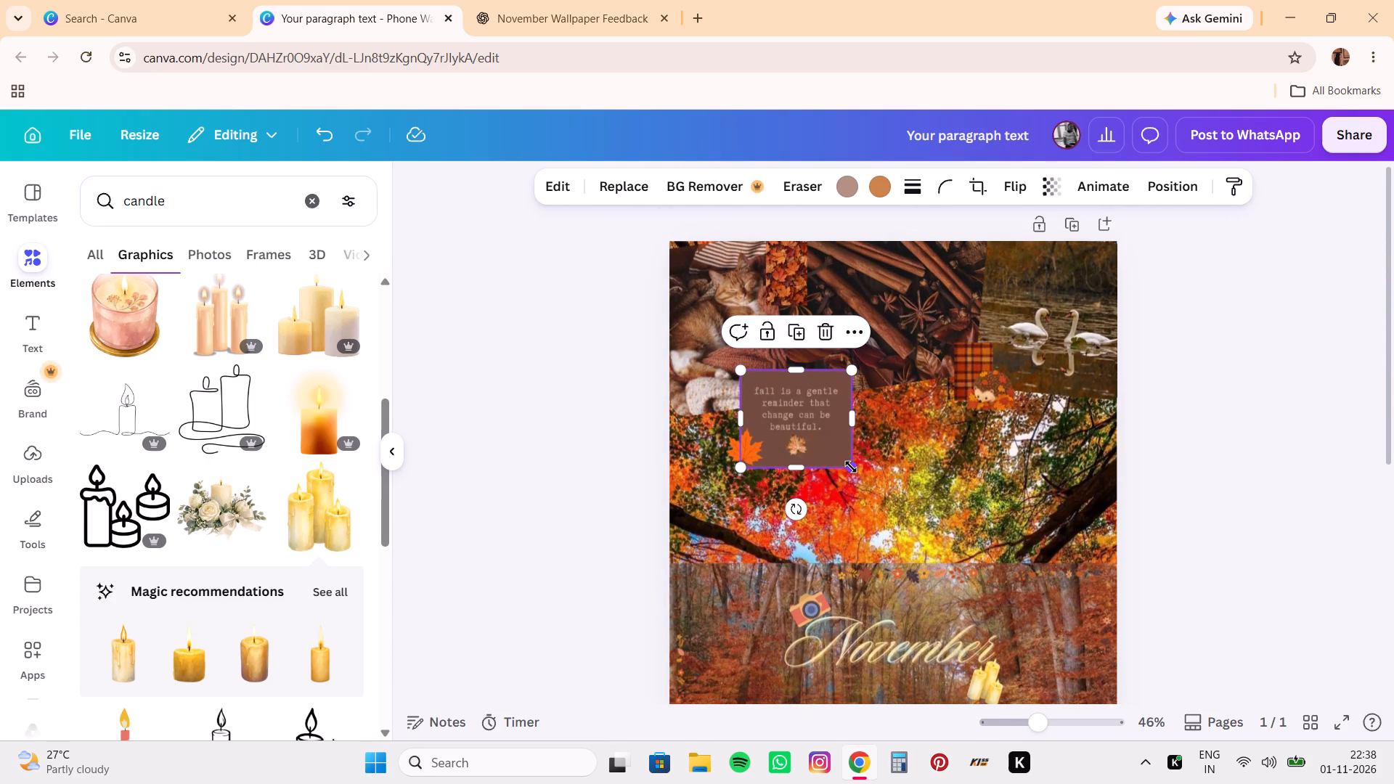
pyautogui.moveTo(851, 467); pyautogui.dragTo(841, 459)
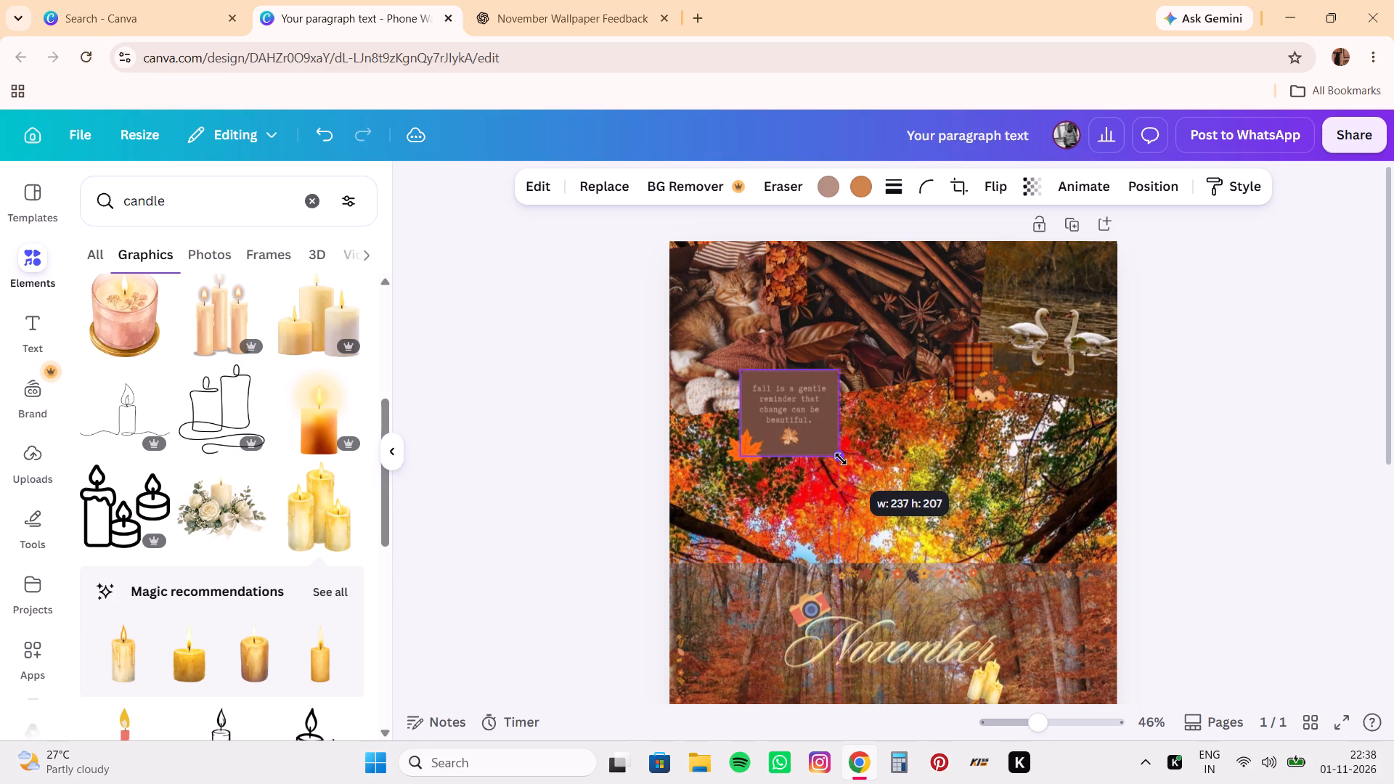
pyautogui.moveTo(841, 459); pyautogui.dragTo(840, 459)
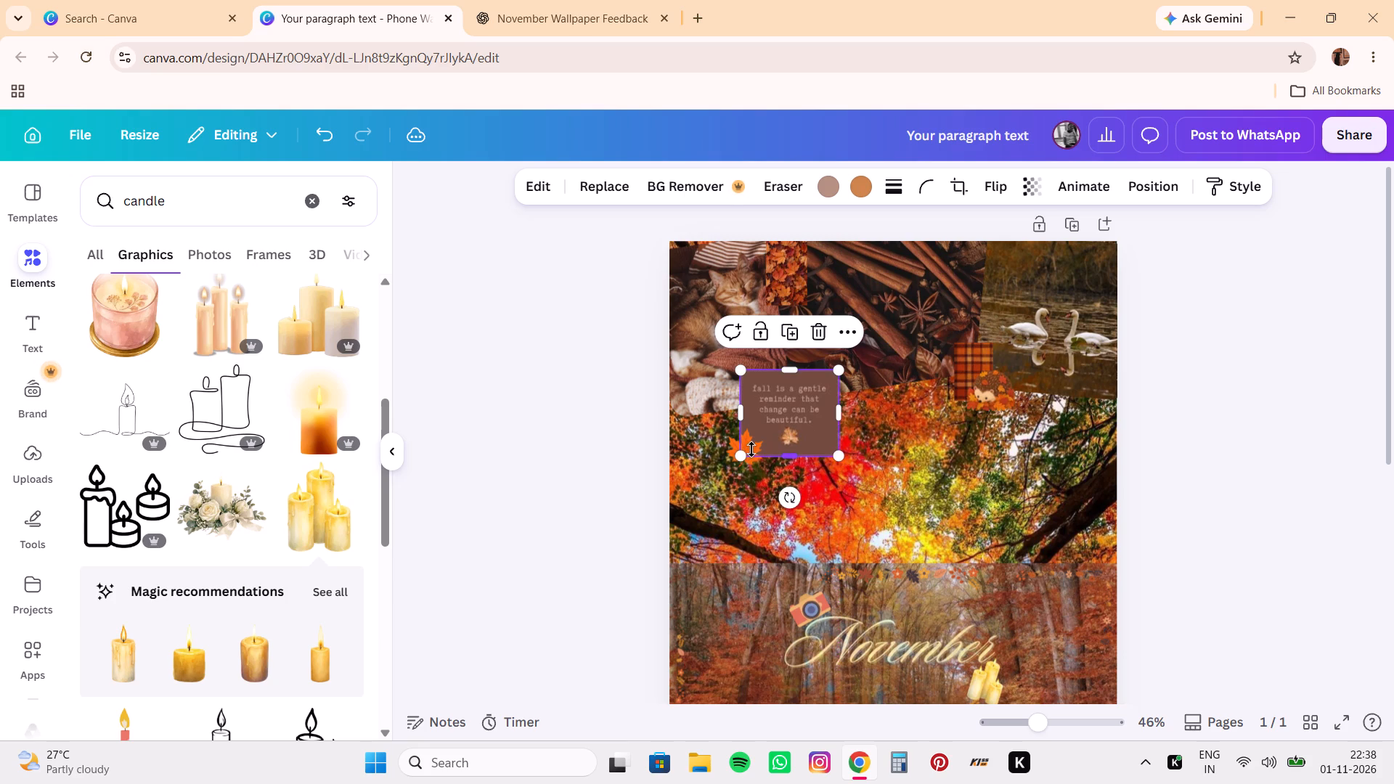
pyautogui.click(772, 489)
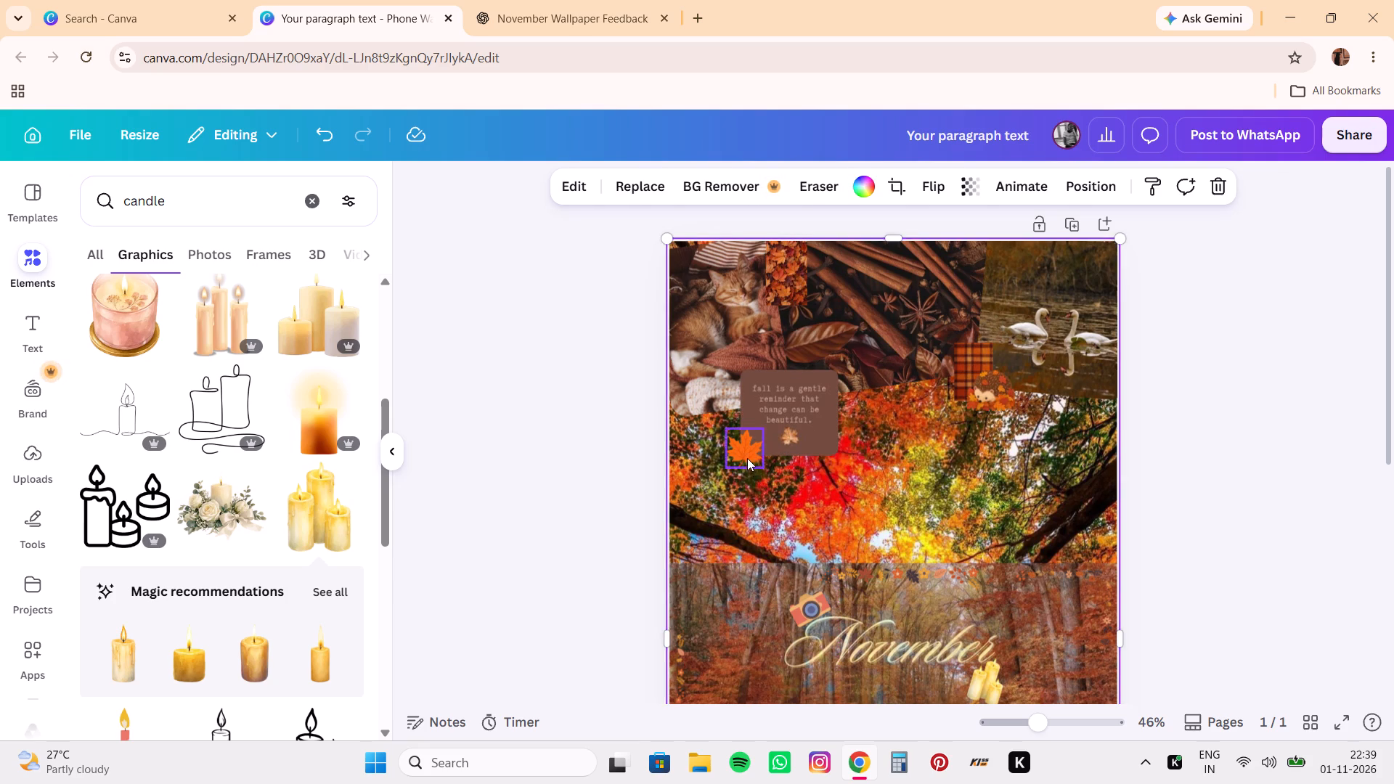
# Refit the orange maple leaf to the quote card's lower-left corner, slightly smaller and tilted a little clockwise.
pyautogui.click(750, 449)
pyautogui.moveTo(728, 513); pyautogui.dragTo(719, 503)
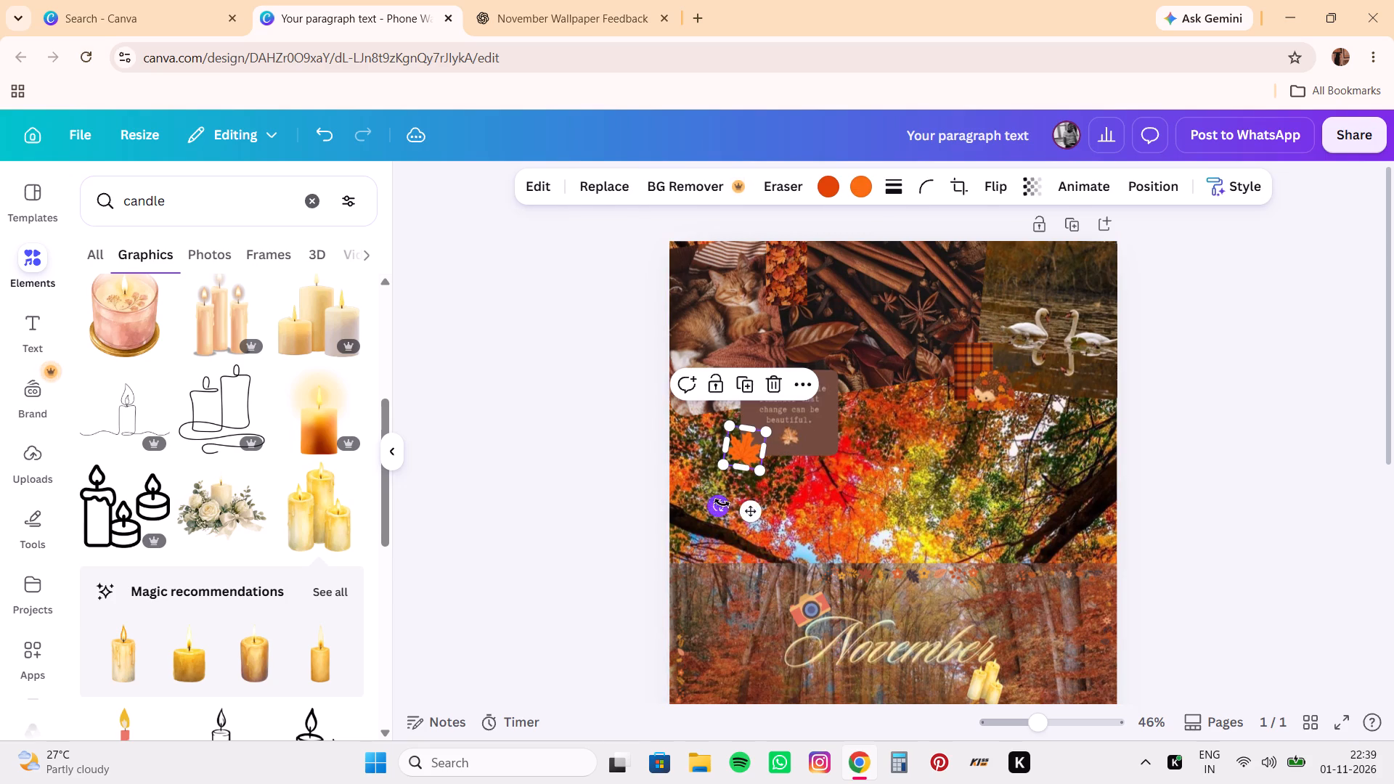
pyautogui.click(757, 472)
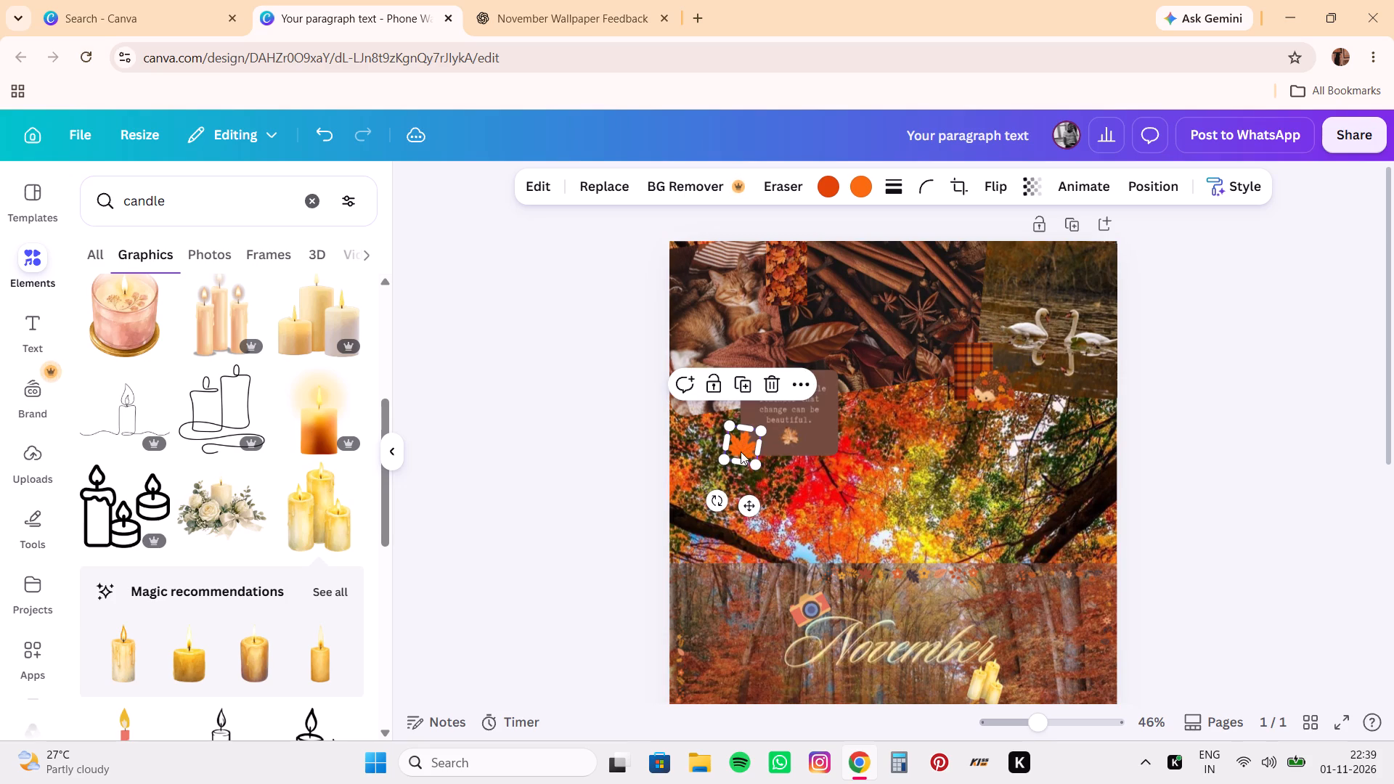
pyautogui.click(746, 502)
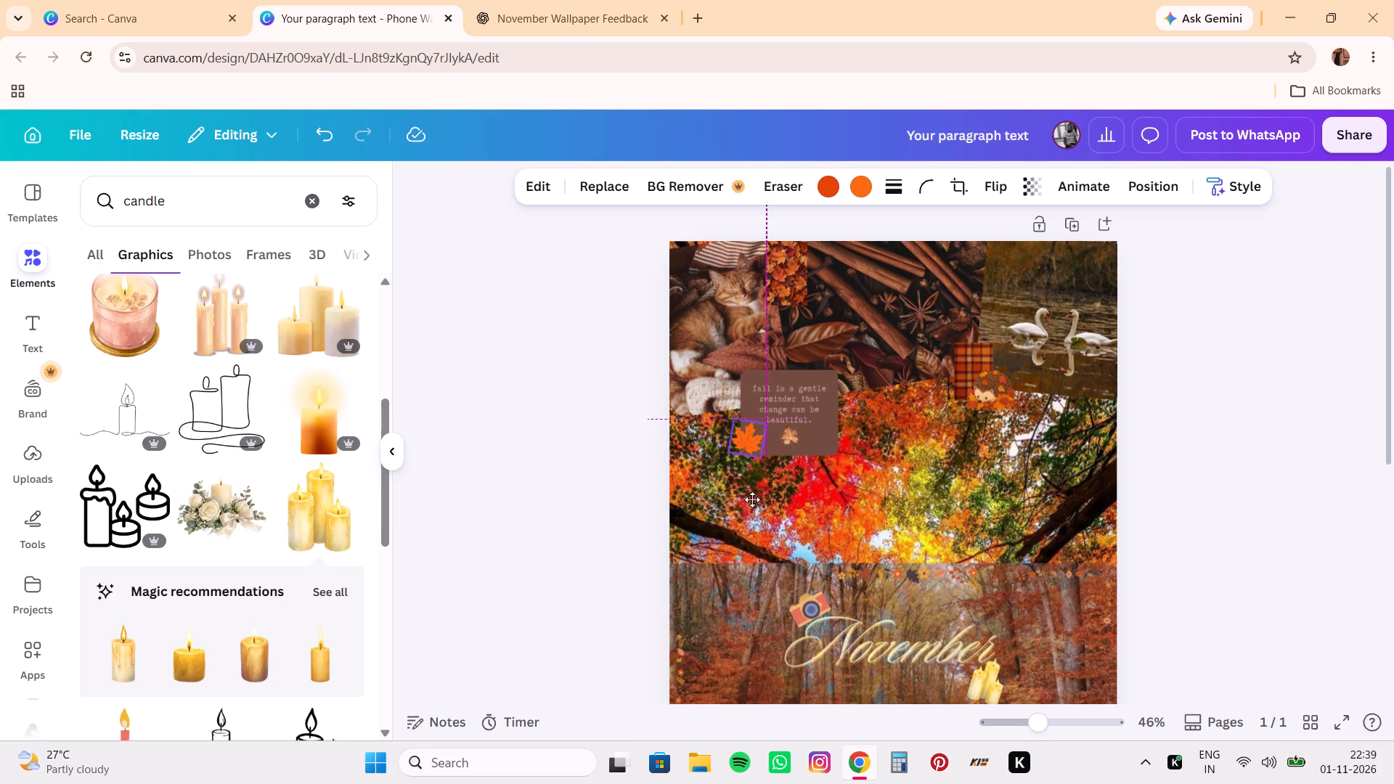
pyautogui.click(857, 505)
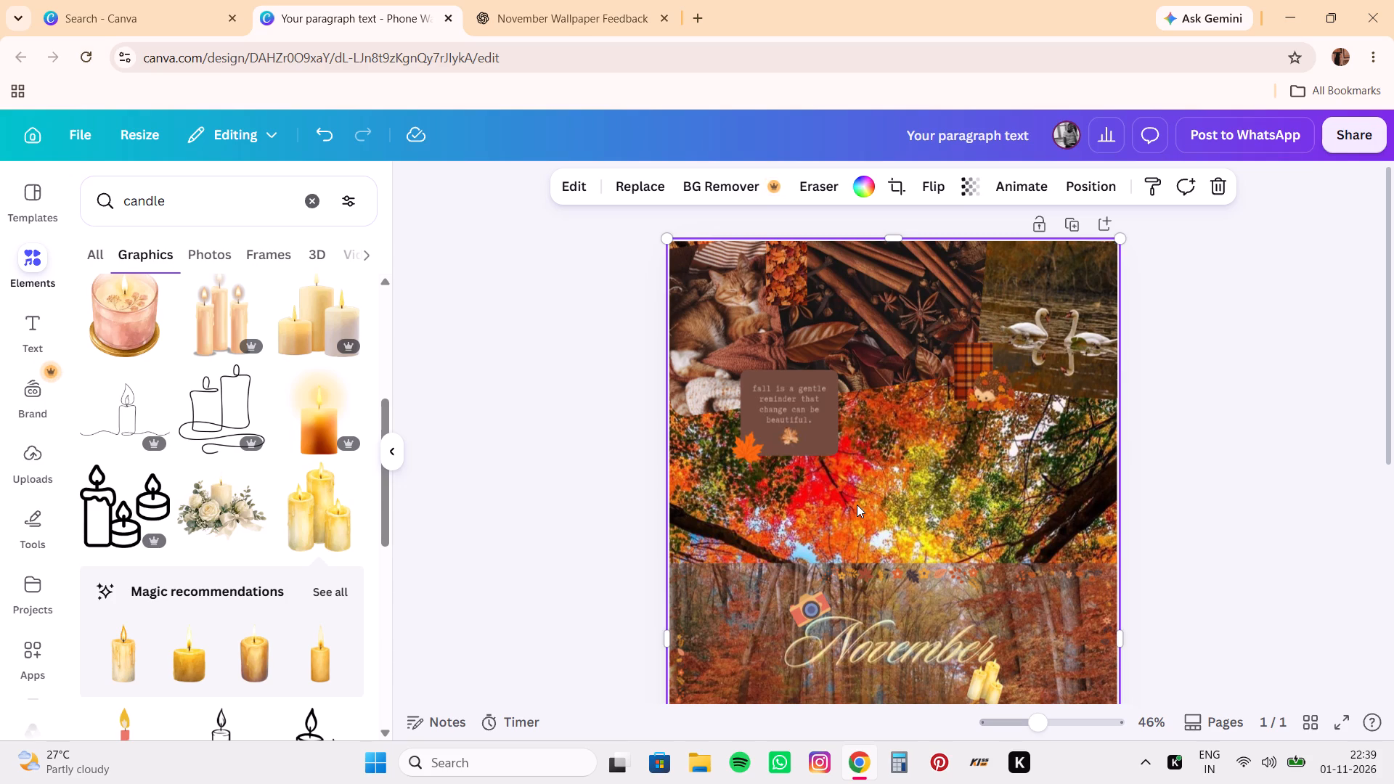
# Move the orange maple leaf from the candle photo up to the top edge of the photos, between the two lower text cards.
pyautogui.scroll(-3, 1049, 430)
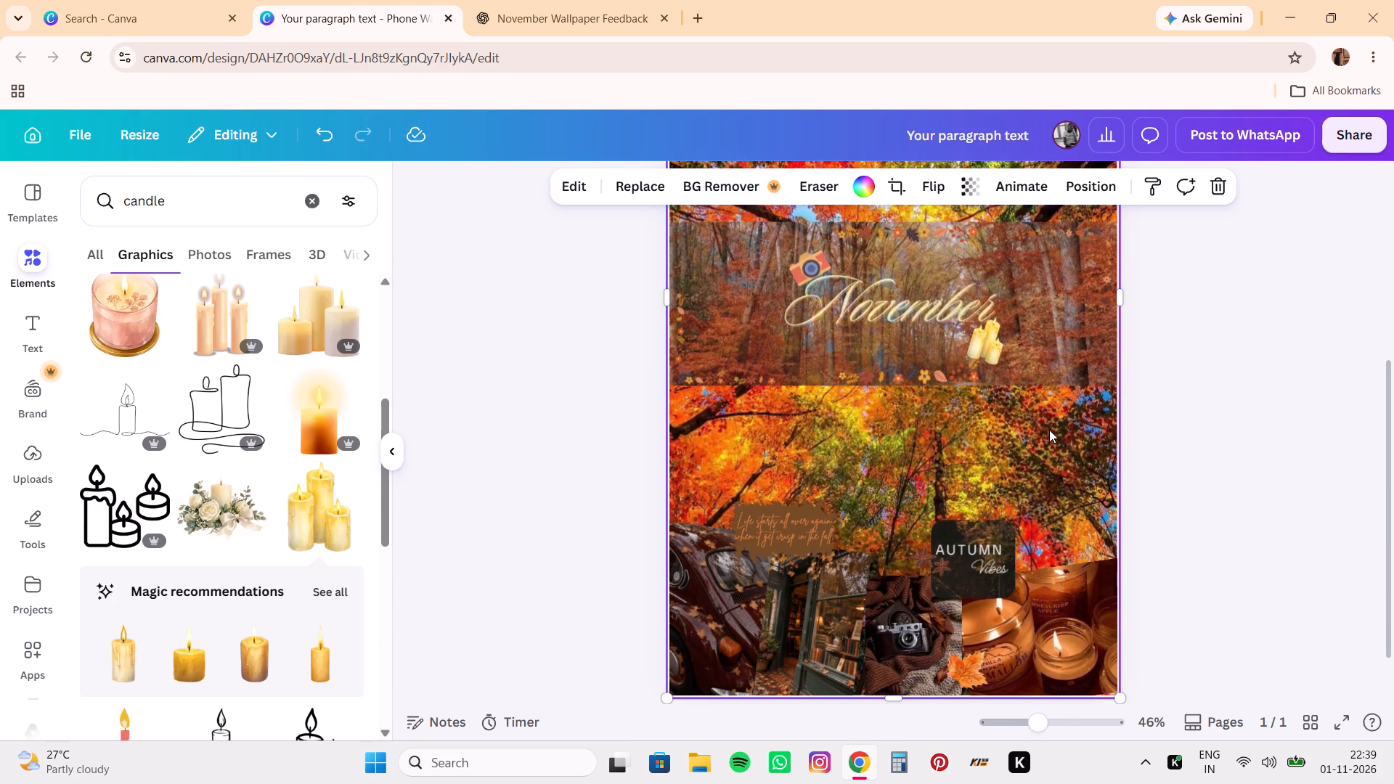
pyautogui.scroll(-2, 1049, 430)
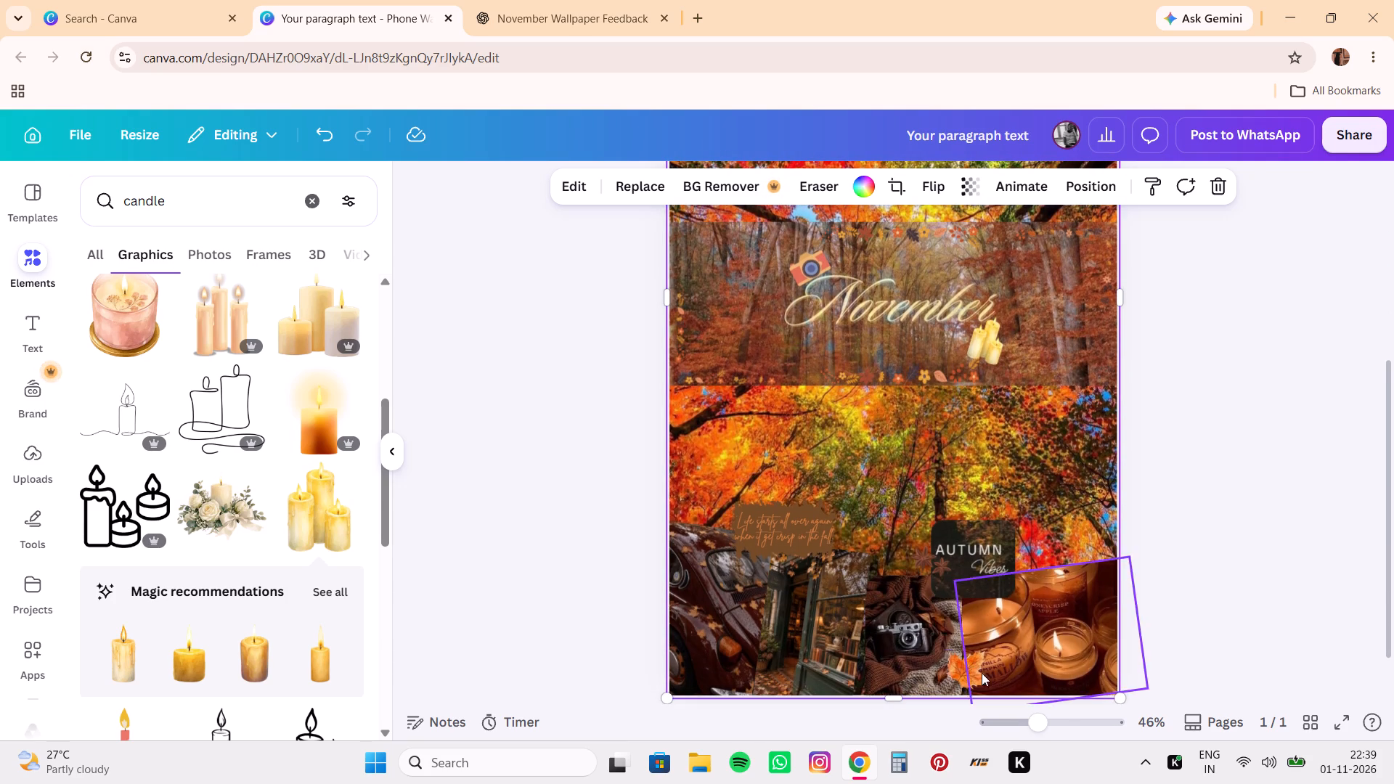
pyautogui.moveTo(961, 679); pyautogui.dragTo(867, 573)
pyautogui.click(1030, 468)
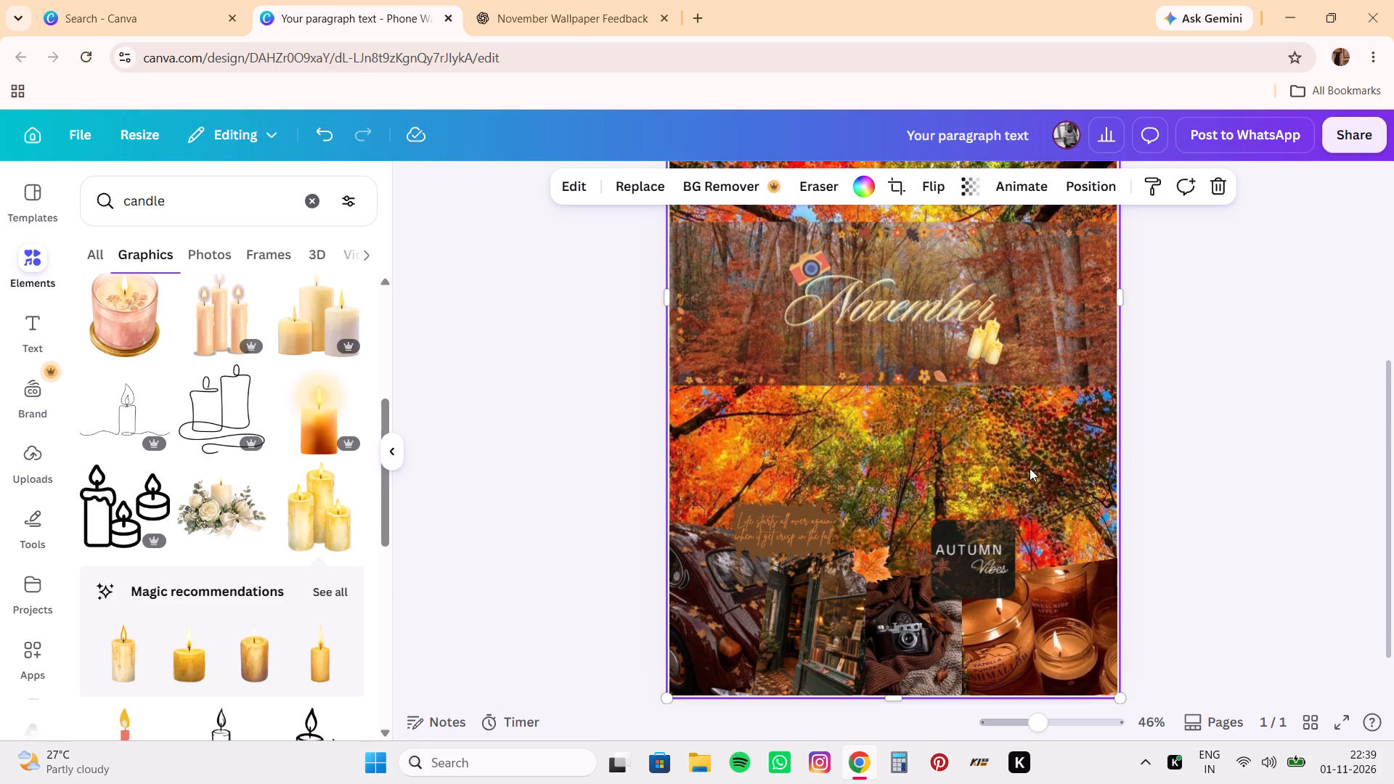
# Shrink the "Autumn Vibes" card to about 174 by 162 and nudge it over the junction of the camera and candle photos.
pyautogui.scroll(2, 1030, 468)
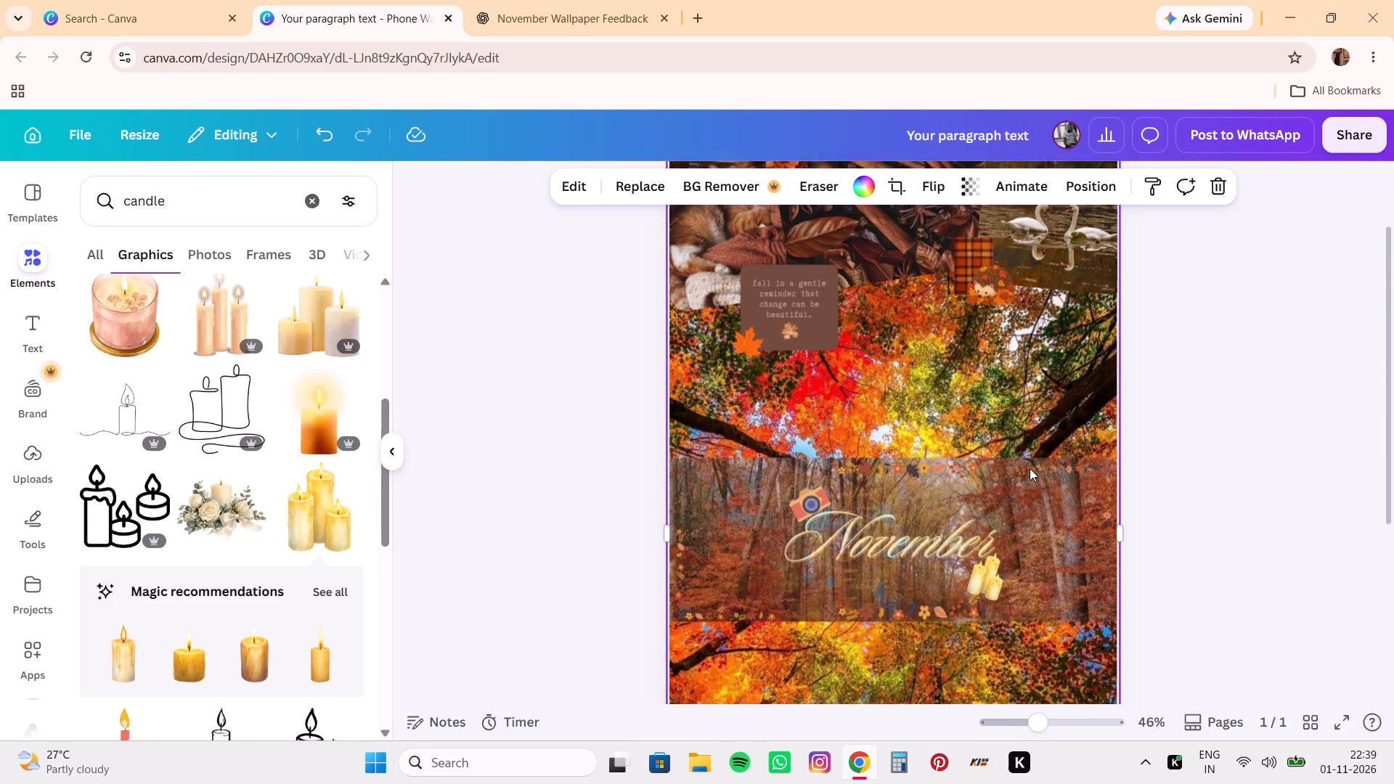
pyautogui.scroll(1, 1030, 468)
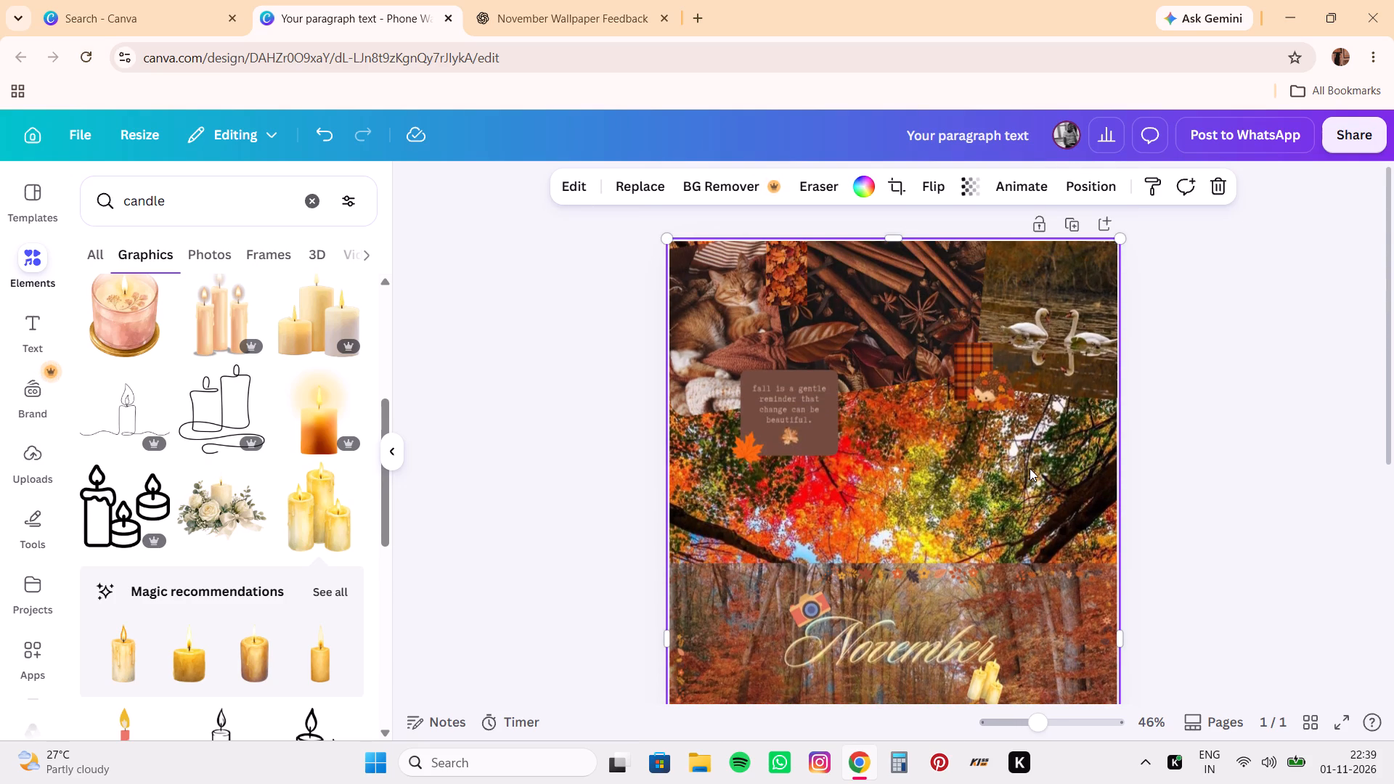
pyautogui.scroll(-2, 1030, 468)
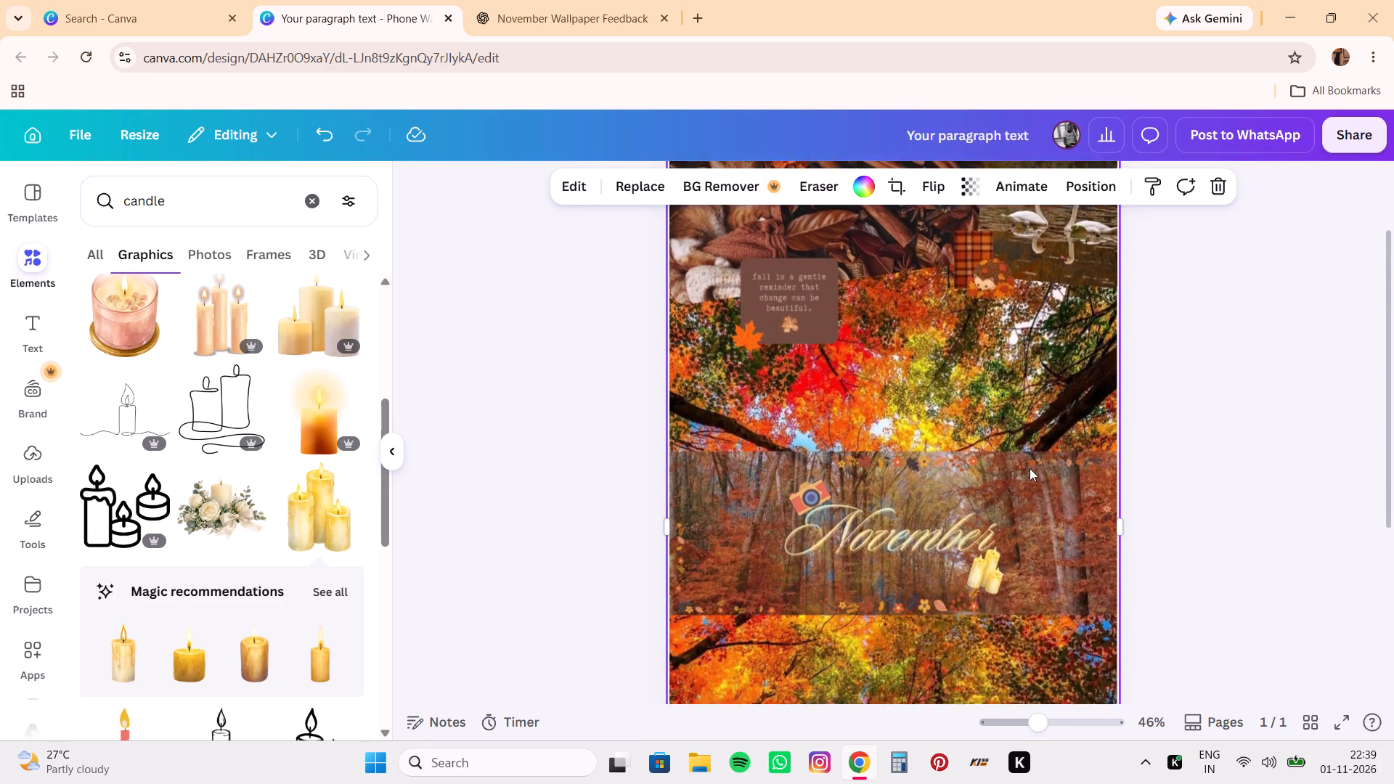
pyautogui.scroll(-3, 1030, 468)
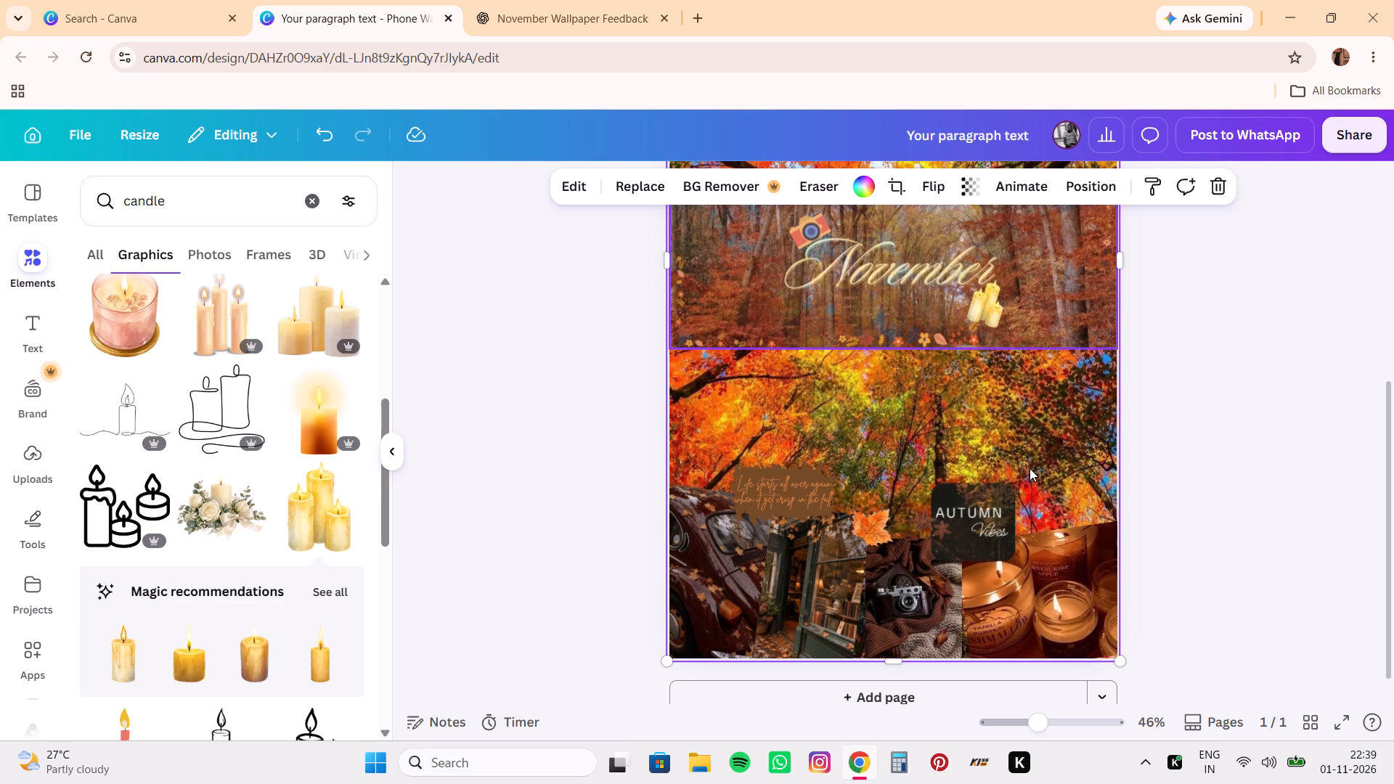
pyautogui.scroll(-2, 1030, 468)
pyautogui.click(994, 506)
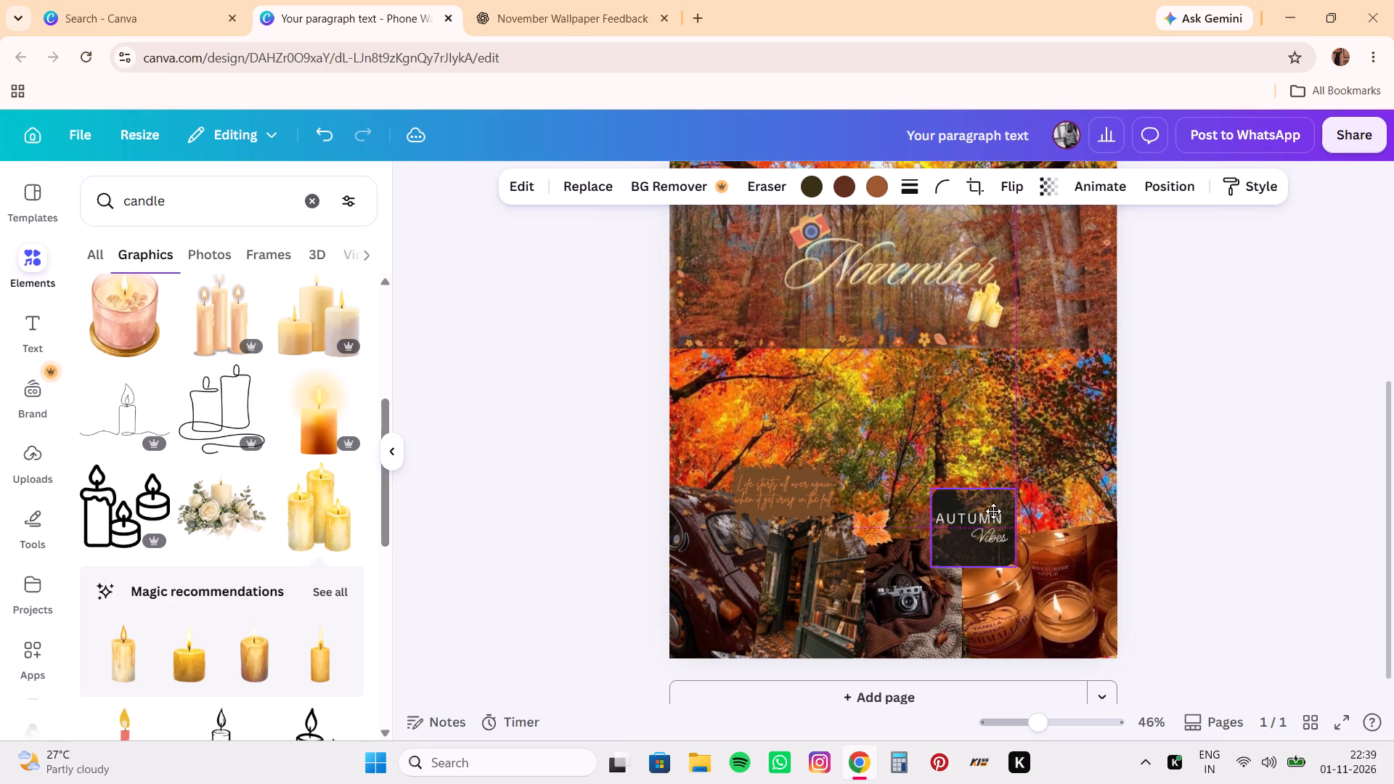
pyautogui.moveTo(1012, 490); pyautogui.dragTo(1000, 501)
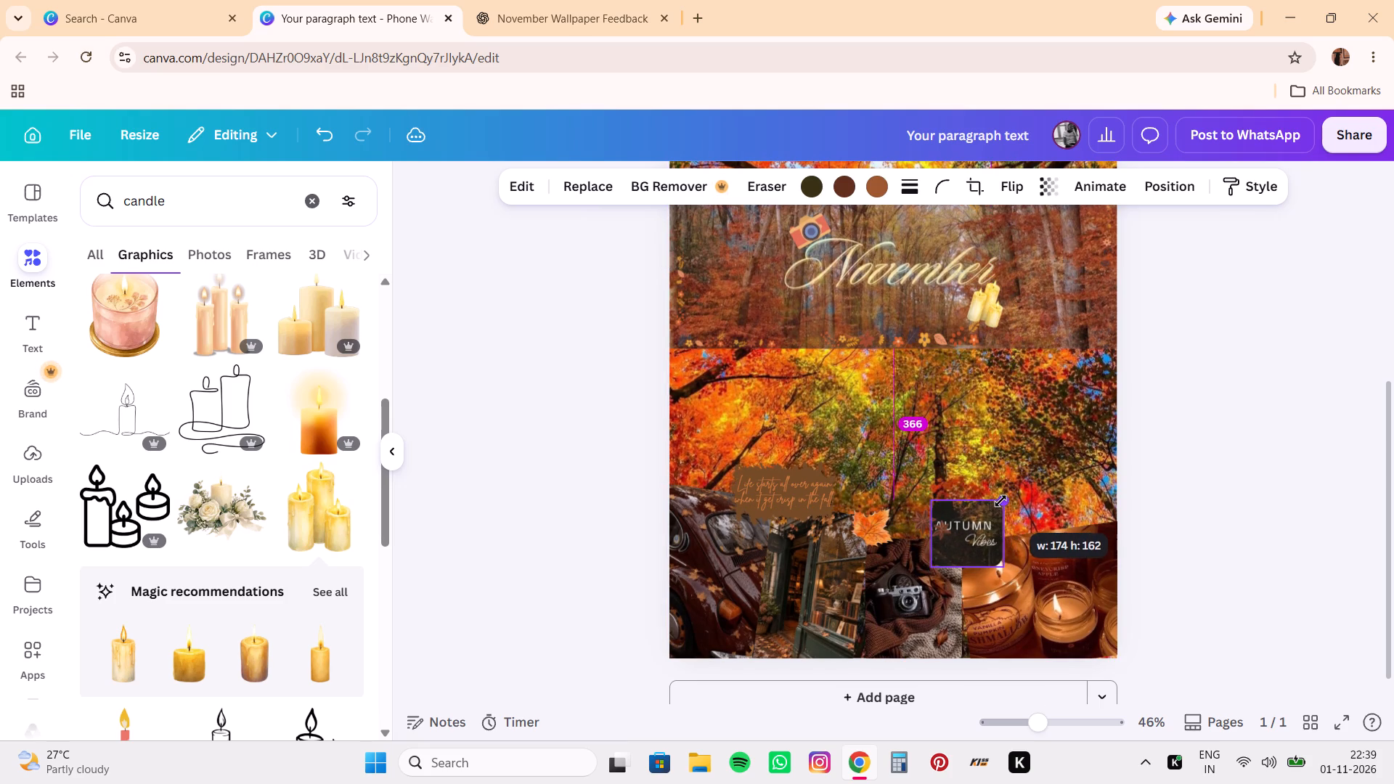
pyautogui.moveTo(1000, 501); pyautogui.dragTo(999, 503)
pyautogui.moveTo(940, 528); pyautogui.dragTo(940, 529)
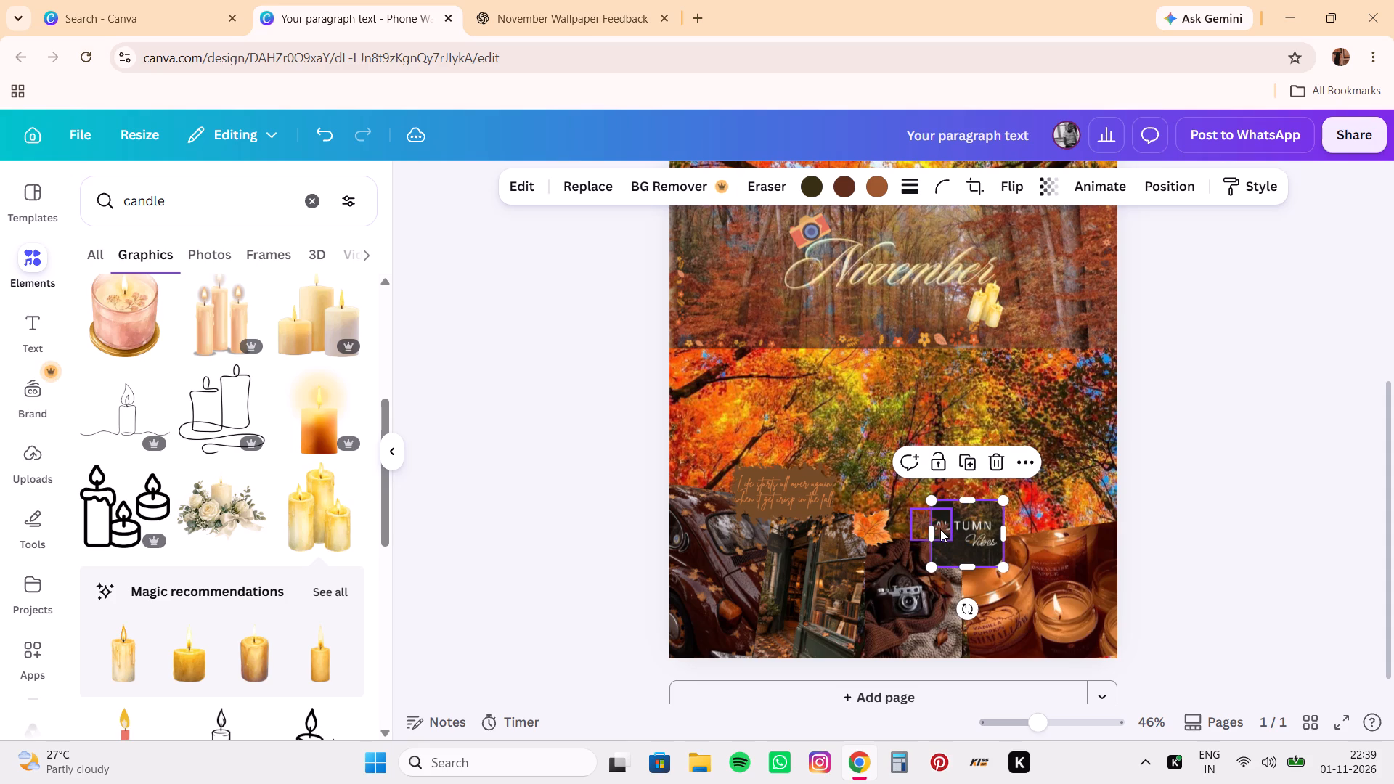
pyautogui.moveTo(940, 529); pyautogui.dragTo(951, 536)
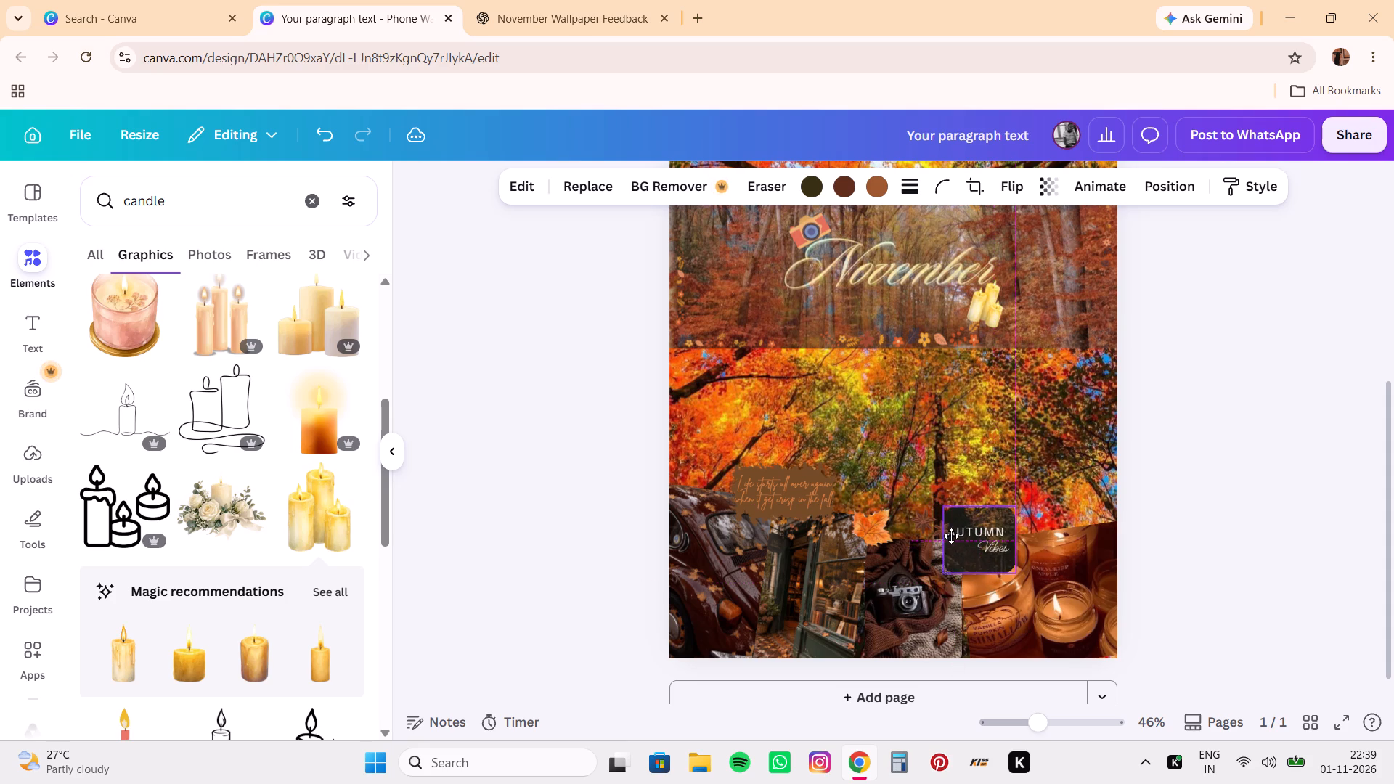
pyautogui.moveTo(951, 536); pyautogui.dragTo(947, 537)
pyautogui.click(980, 544)
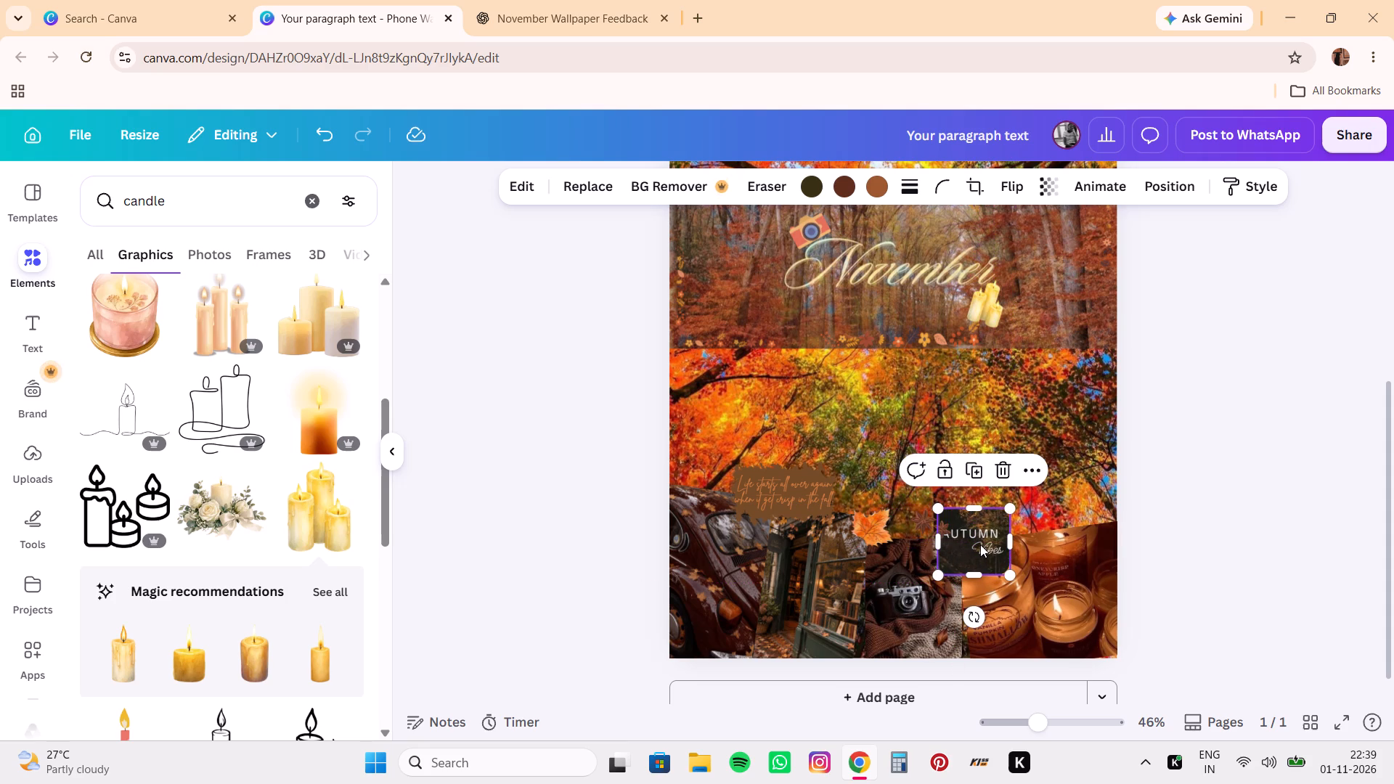
# Move the small leaf decoration from beneath the "Autumn Vibes" card to the bottom between the shop and camera photos, and reseat the card.
pyautogui.moveTo(953, 550); pyautogui.dragTo(998, 509)
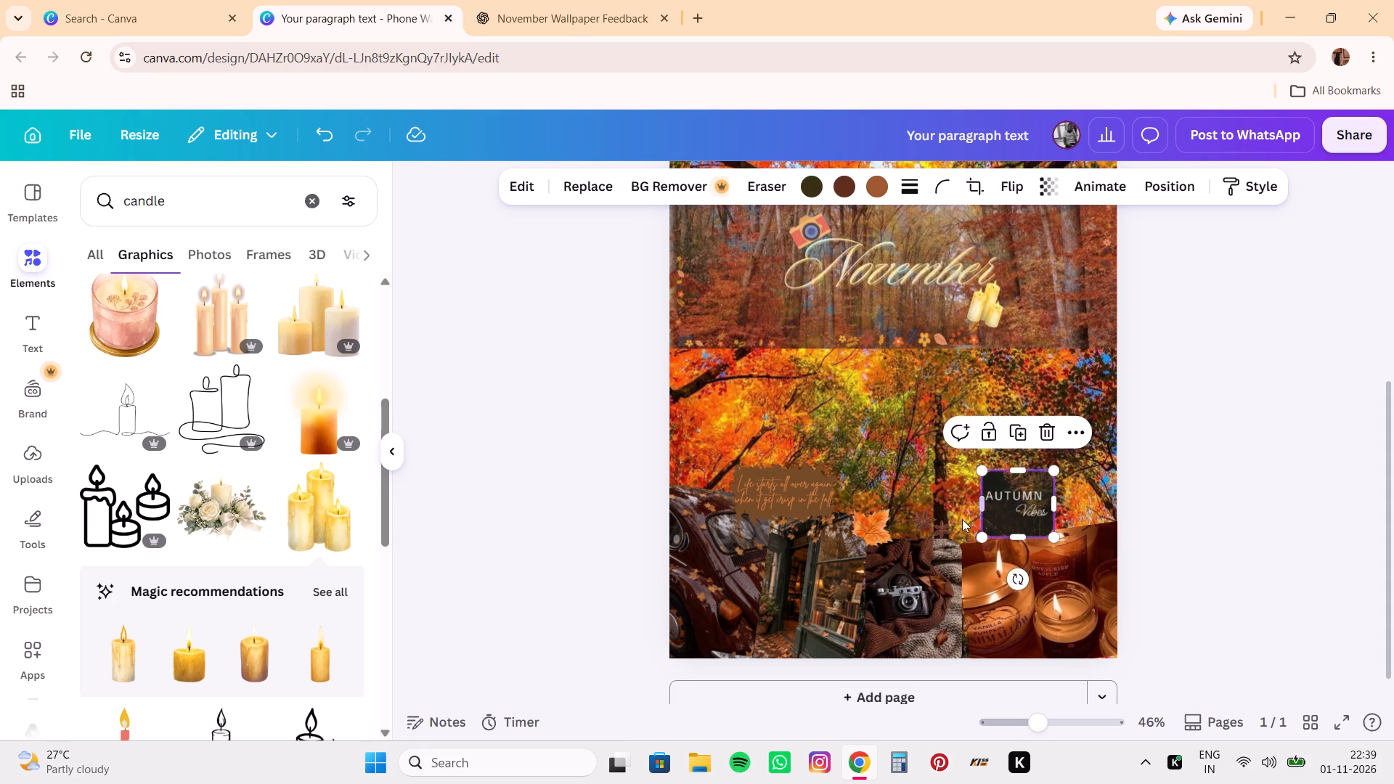
pyautogui.moveTo(943, 526); pyautogui.dragTo(941, 525)
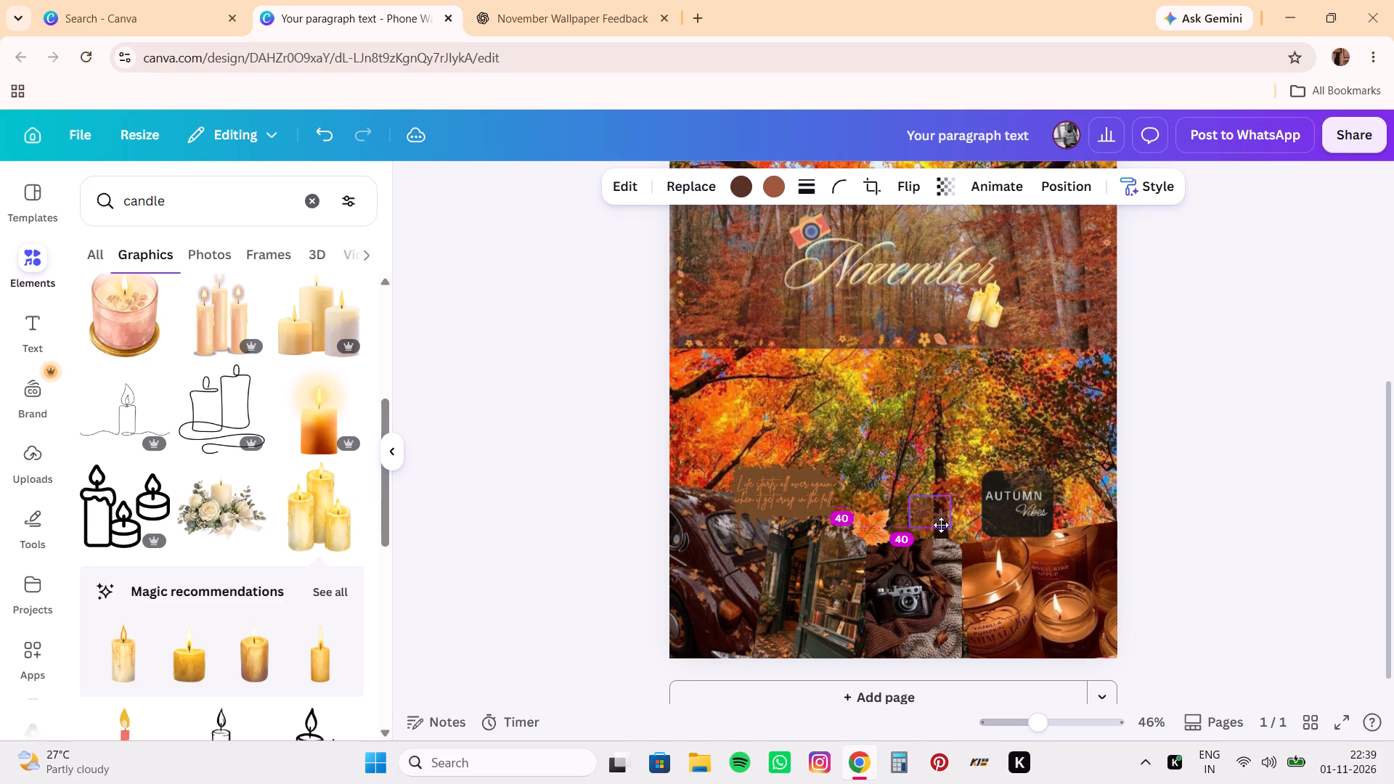
pyautogui.moveTo(941, 525); pyautogui.dragTo(958, 640)
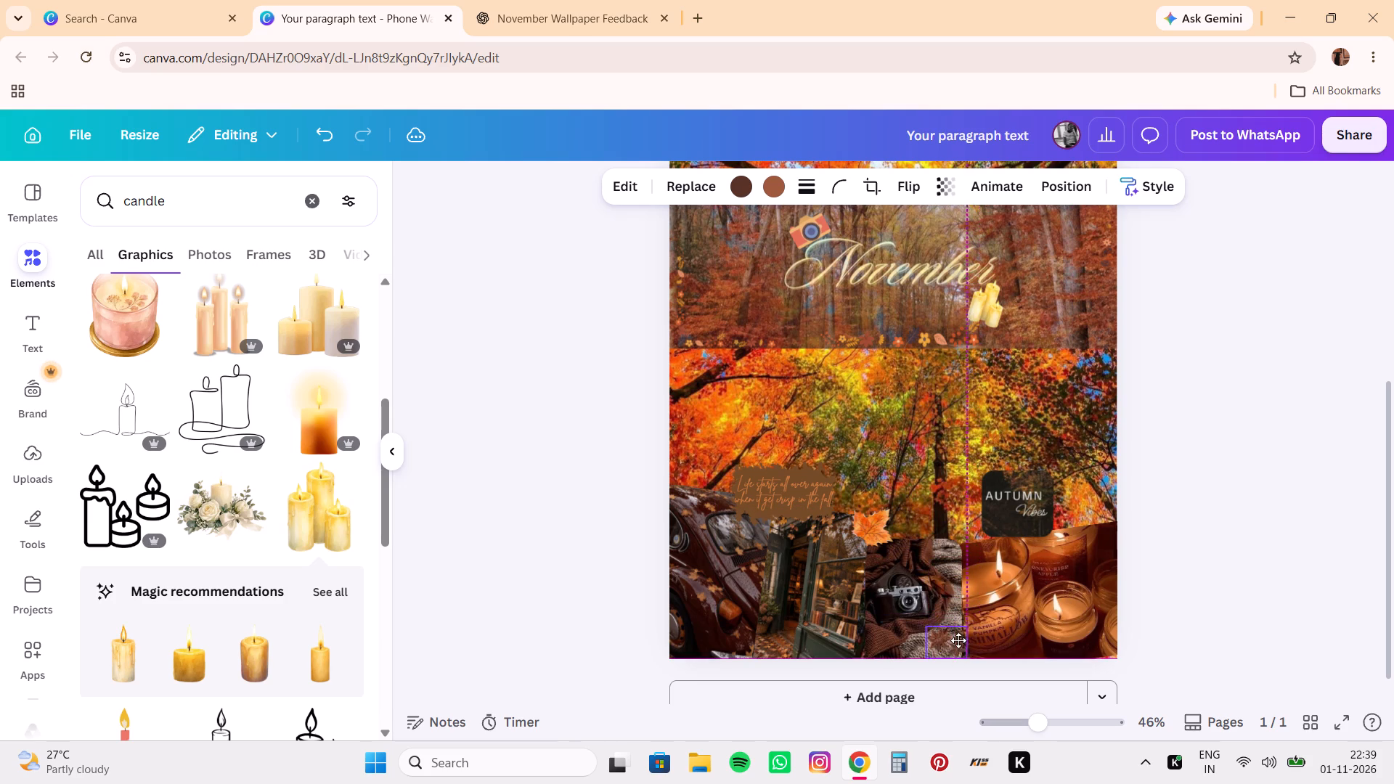
pyautogui.moveTo(958, 640); pyautogui.dragTo(947, 643)
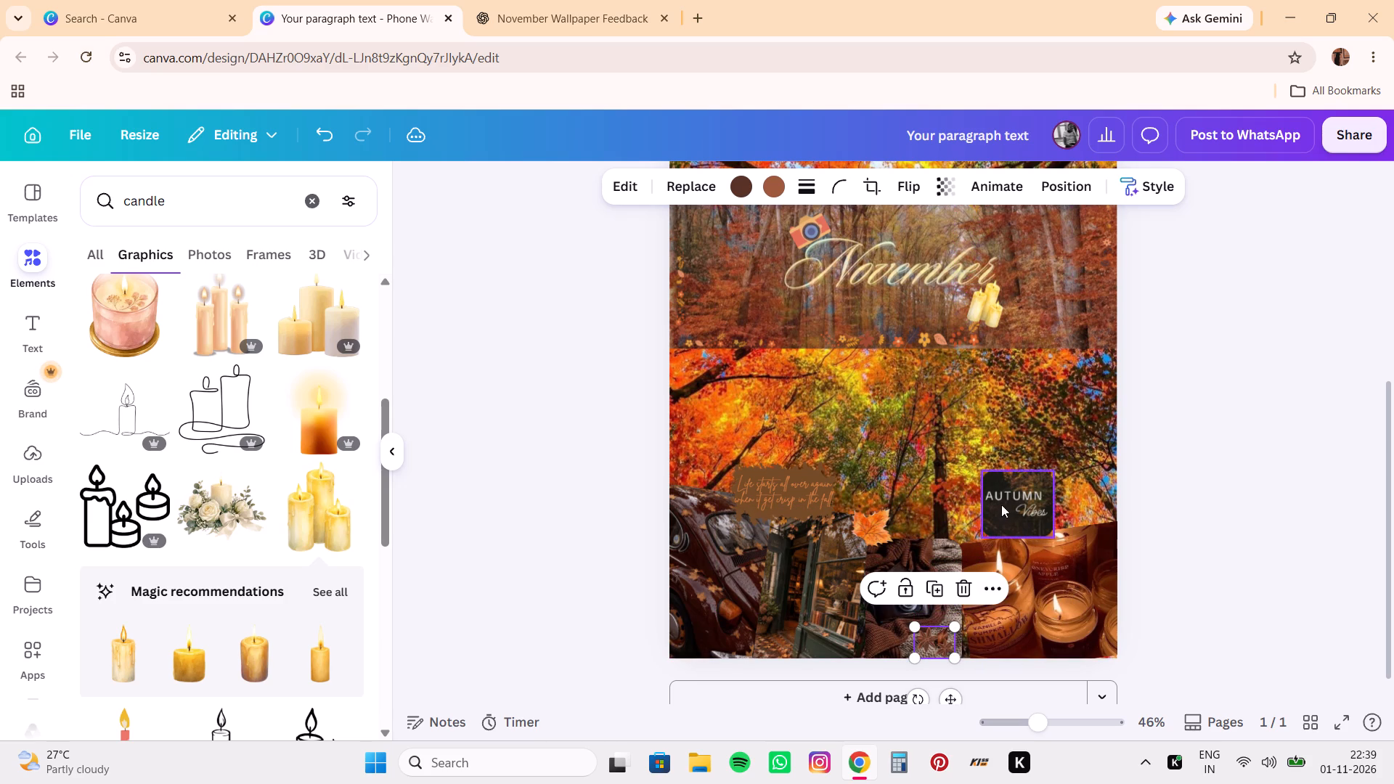
pyautogui.moveTo(1008, 500); pyautogui.dragTo(958, 521)
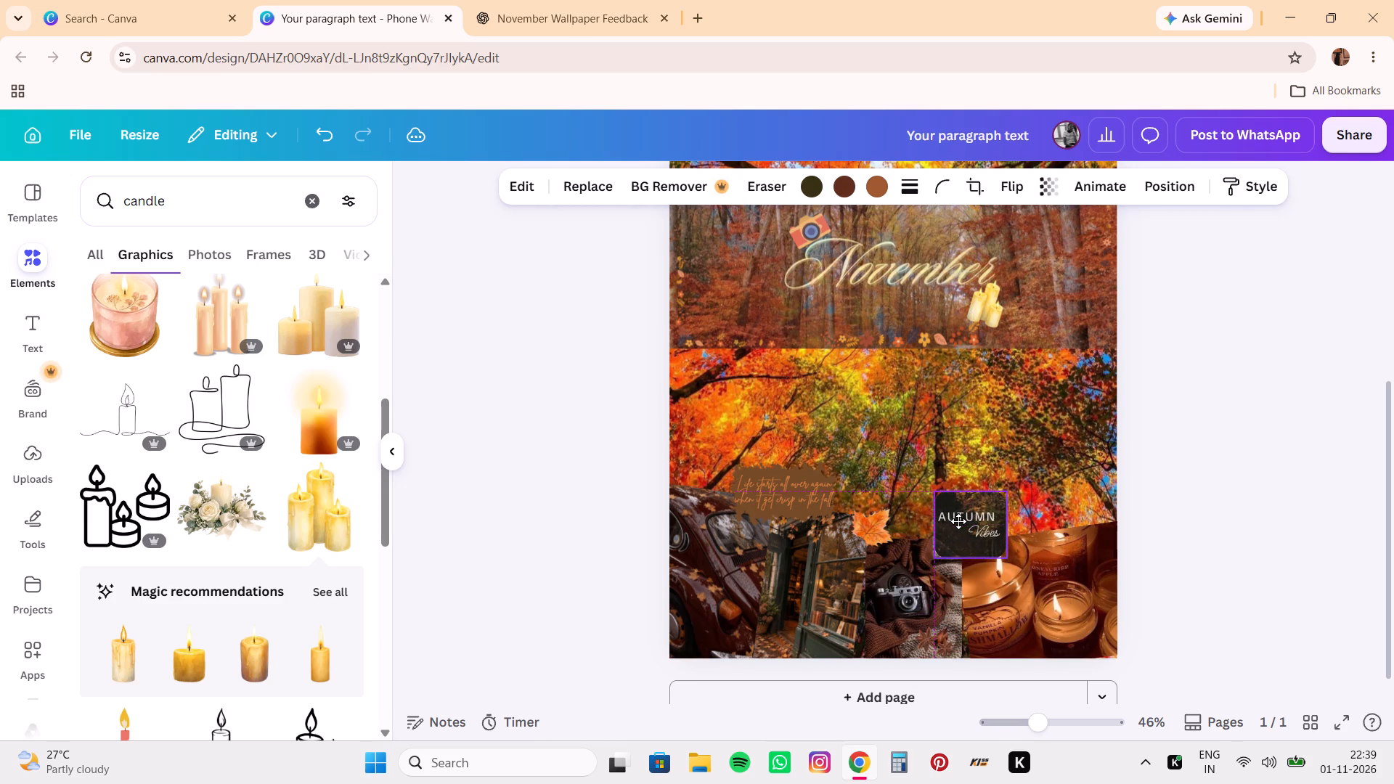
pyautogui.moveTo(958, 521); pyautogui.dragTo(956, 522)
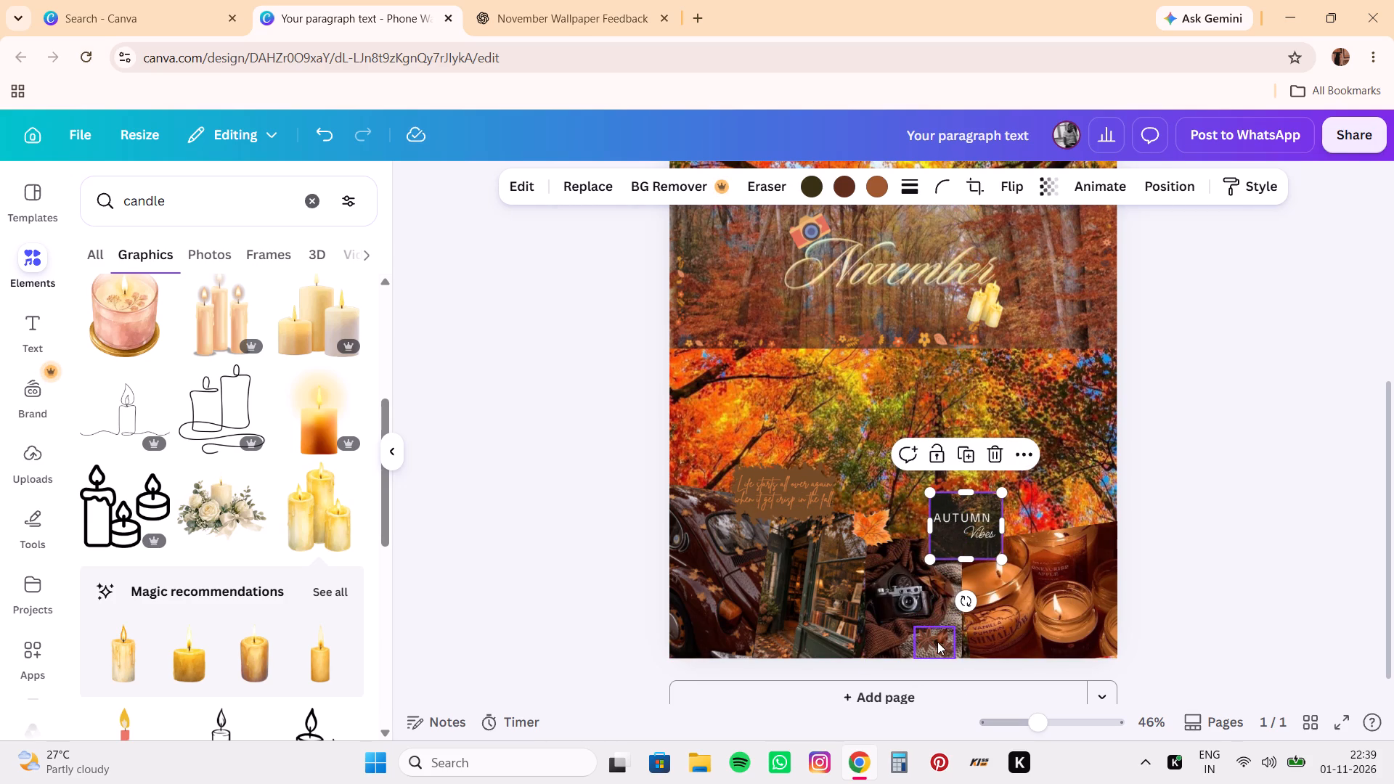
pyautogui.moveTo(937, 642); pyautogui.dragTo(859, 637)
pyautogui.click(1041, 420)
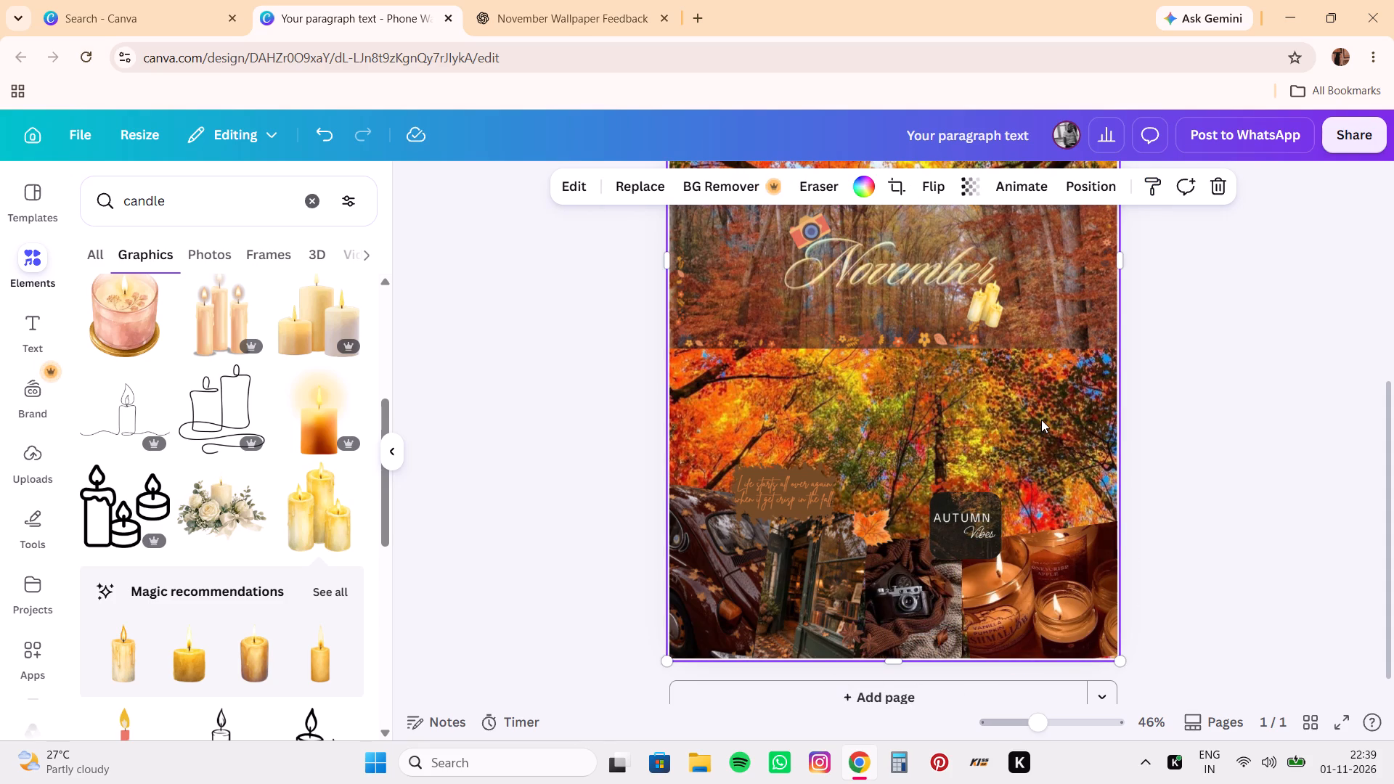
# Clear the candle search and open the full set of recommended elements.
pyautogui.scroll(1, 1059, 452)
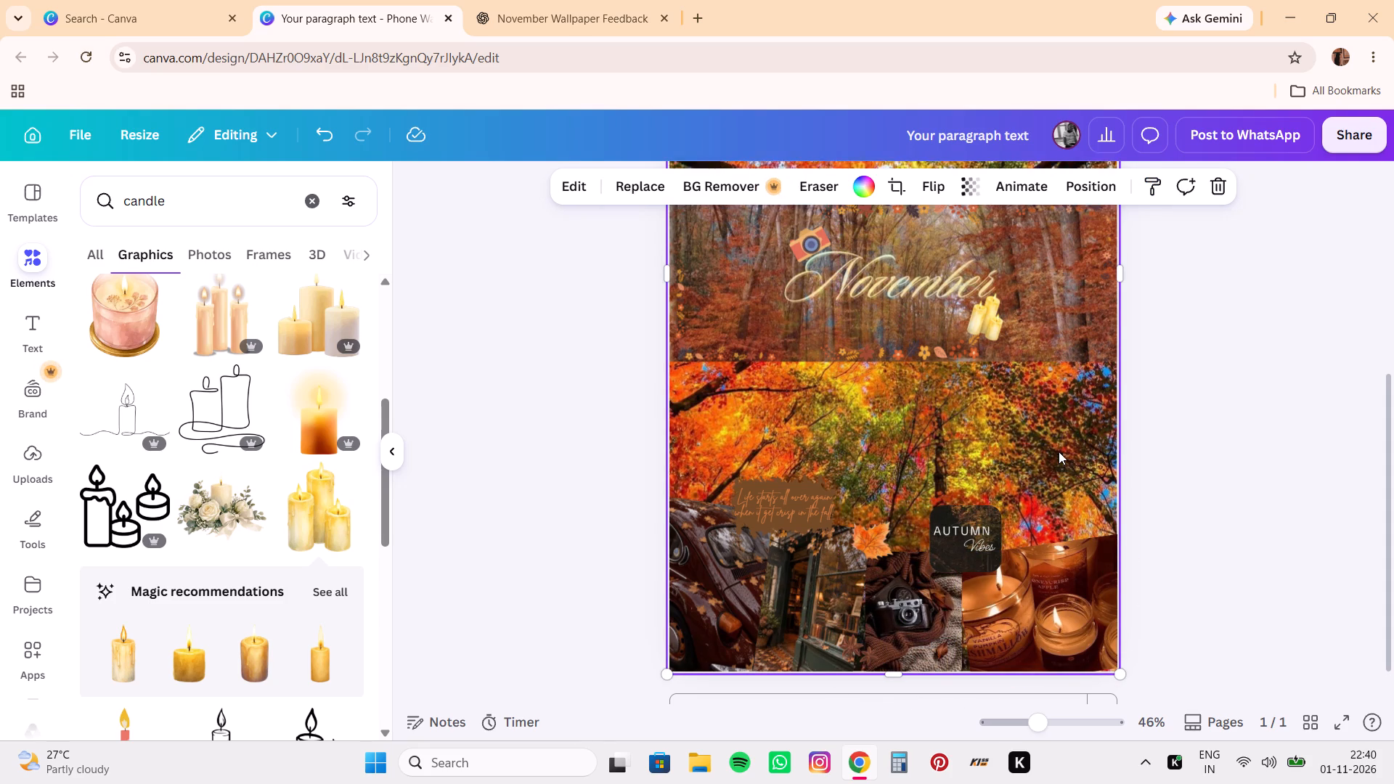
pyautogui.scroll(2, 1059, 452)
pyautogui.scroll(1, 253, 513)
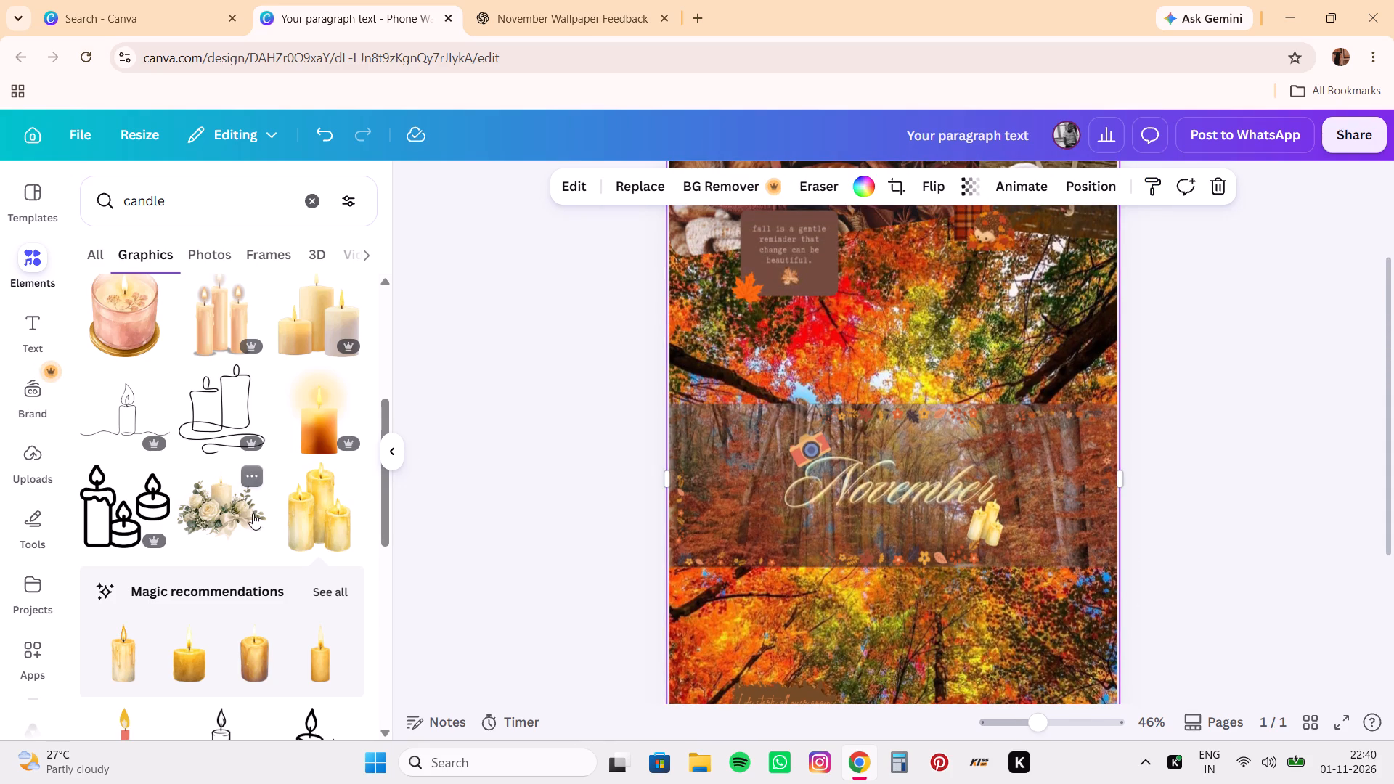
pyautogui.scroll(1, 253, 513)
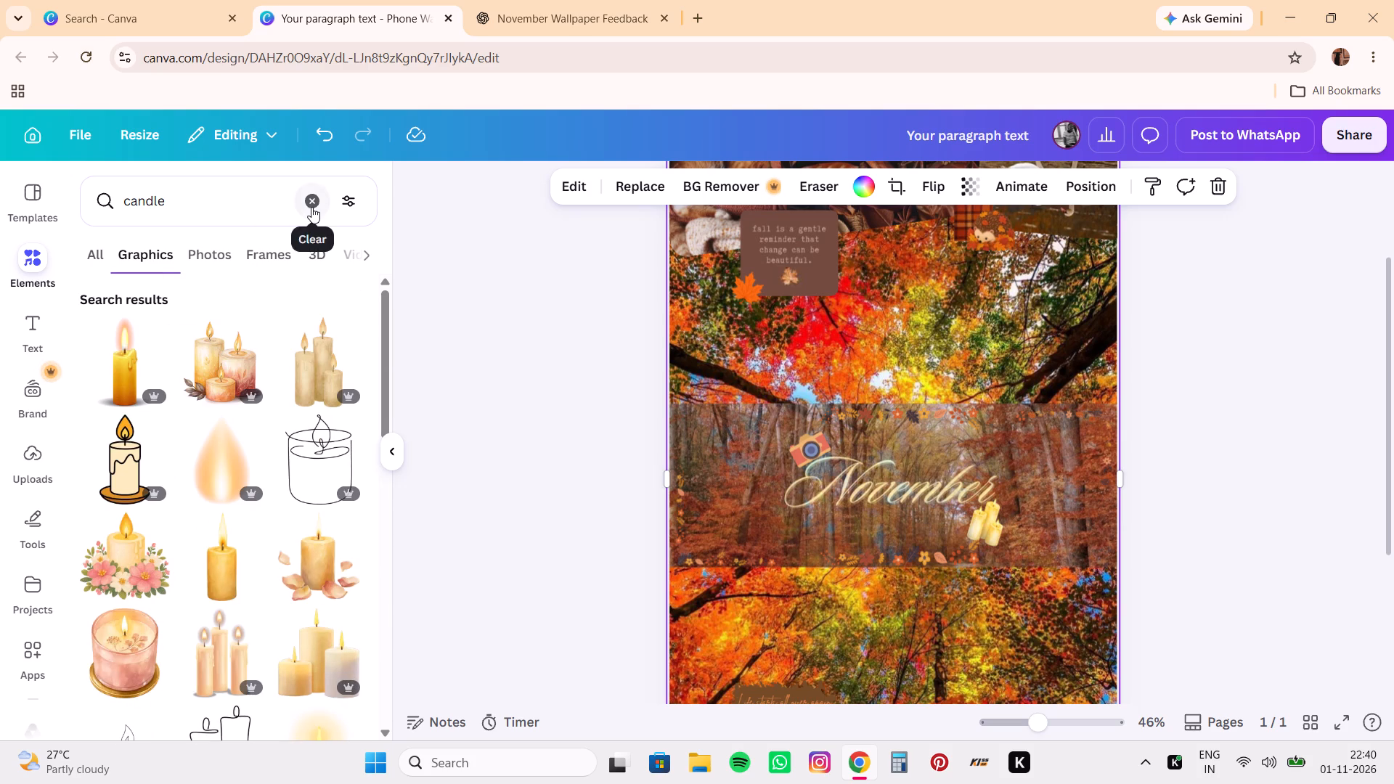
pyautogui.click(311, 207)
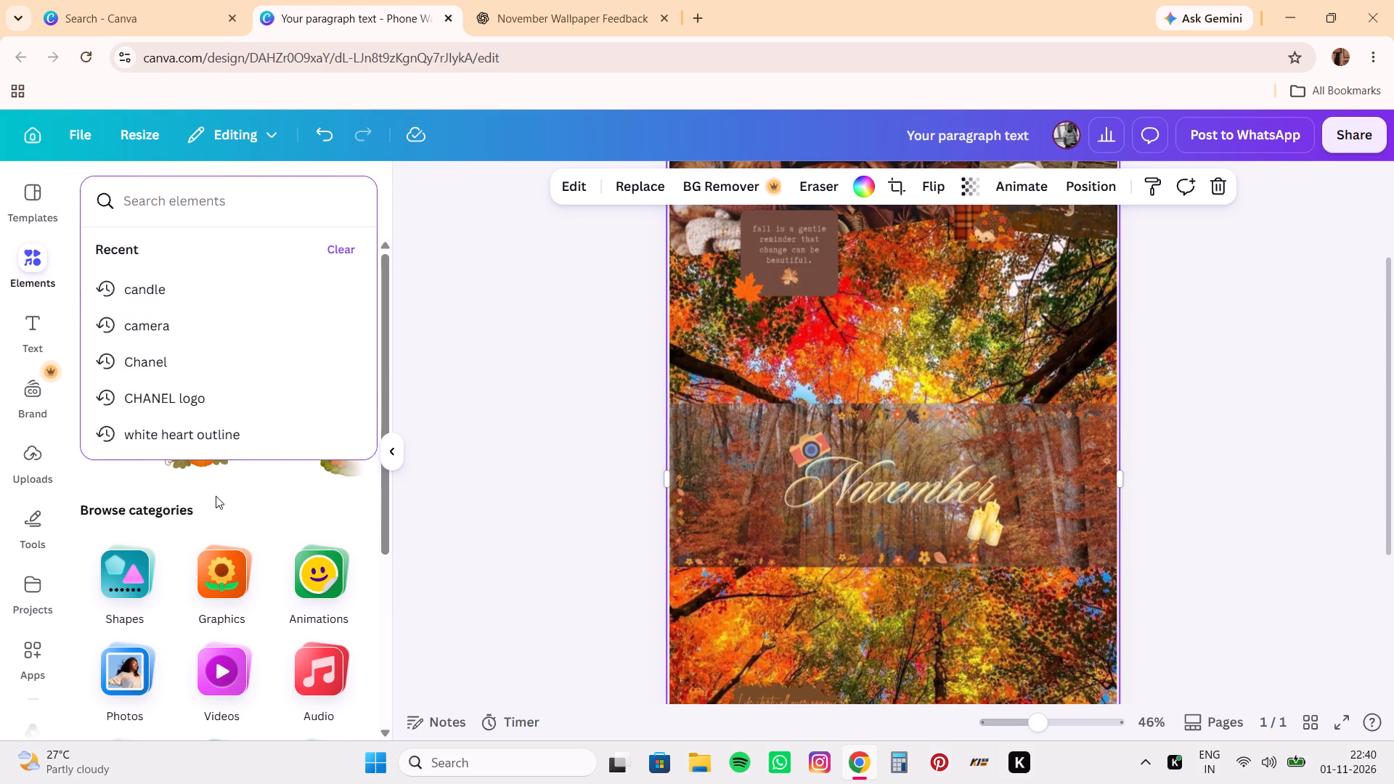
pyautogui.click(327, 502)
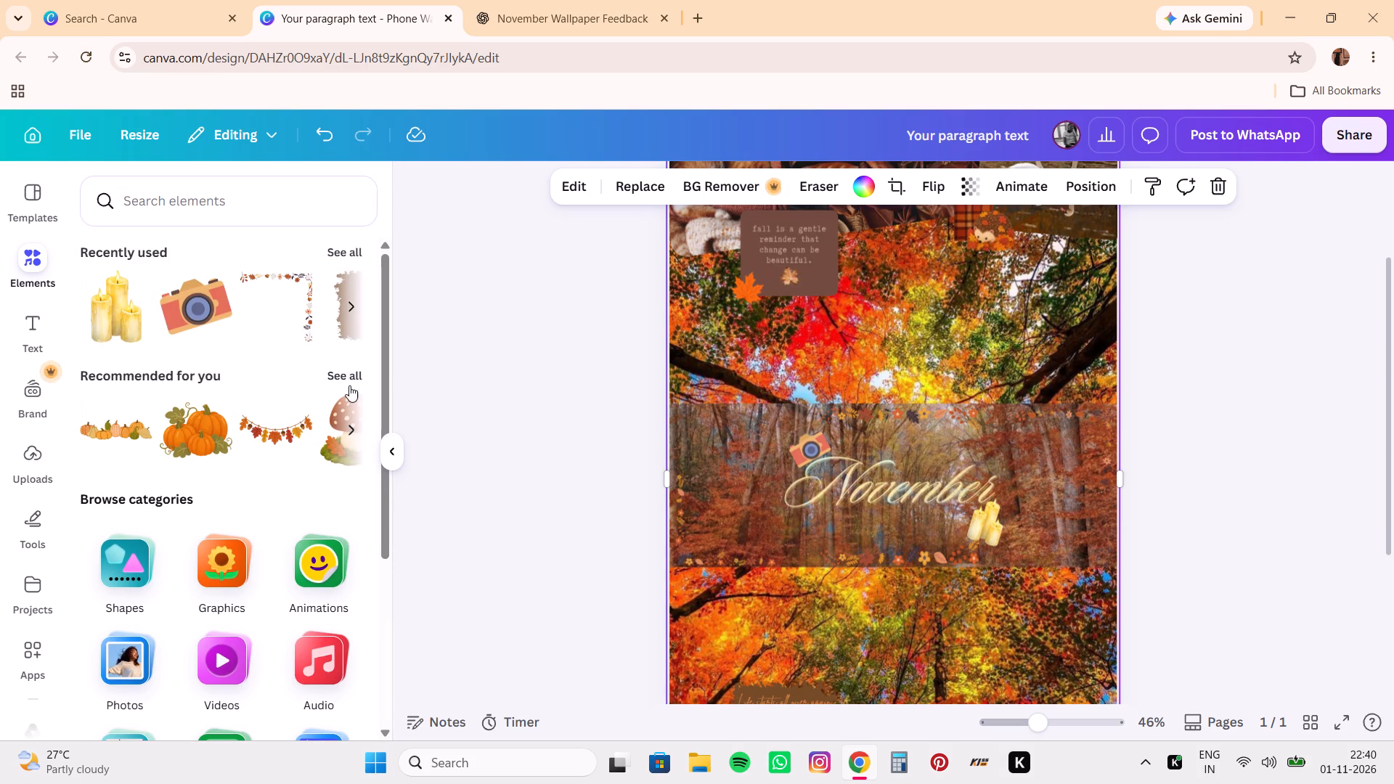
pyautogui.click(353, 374)
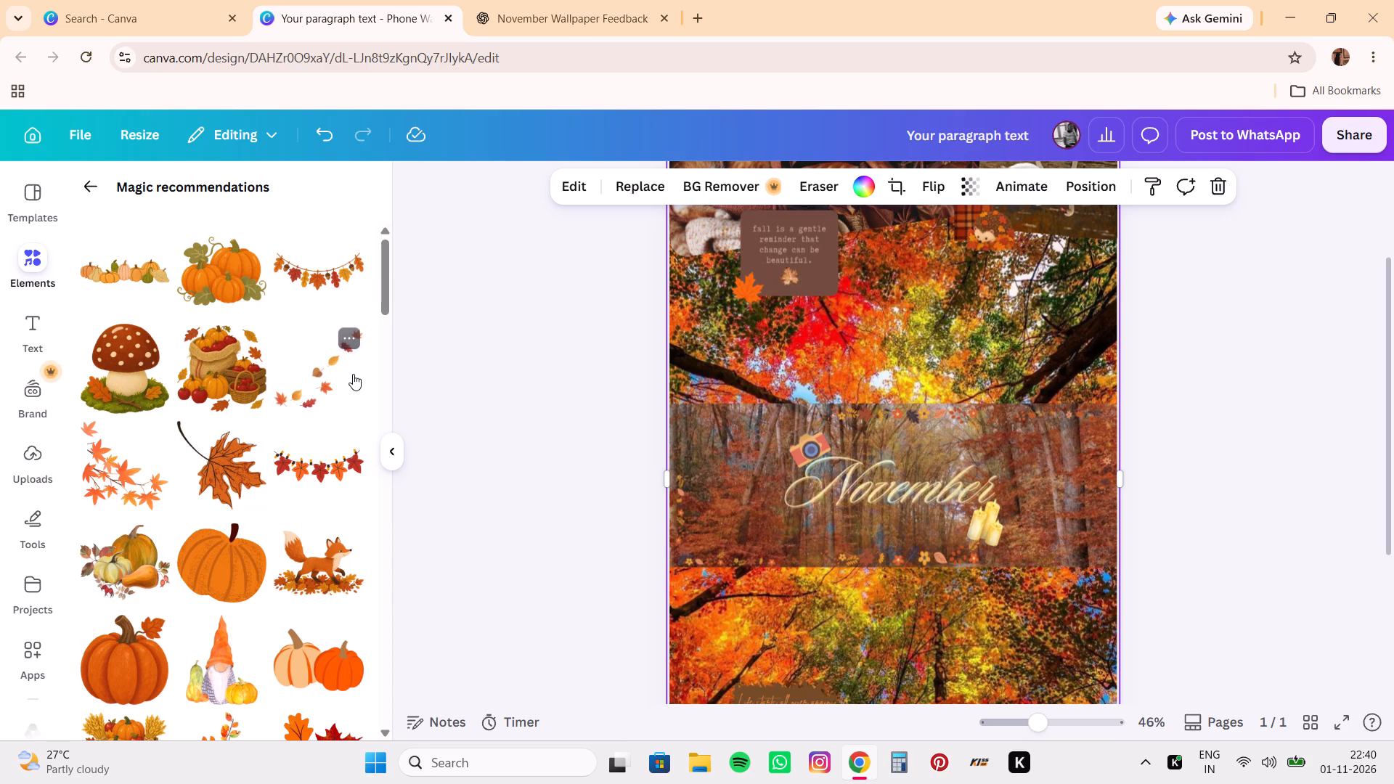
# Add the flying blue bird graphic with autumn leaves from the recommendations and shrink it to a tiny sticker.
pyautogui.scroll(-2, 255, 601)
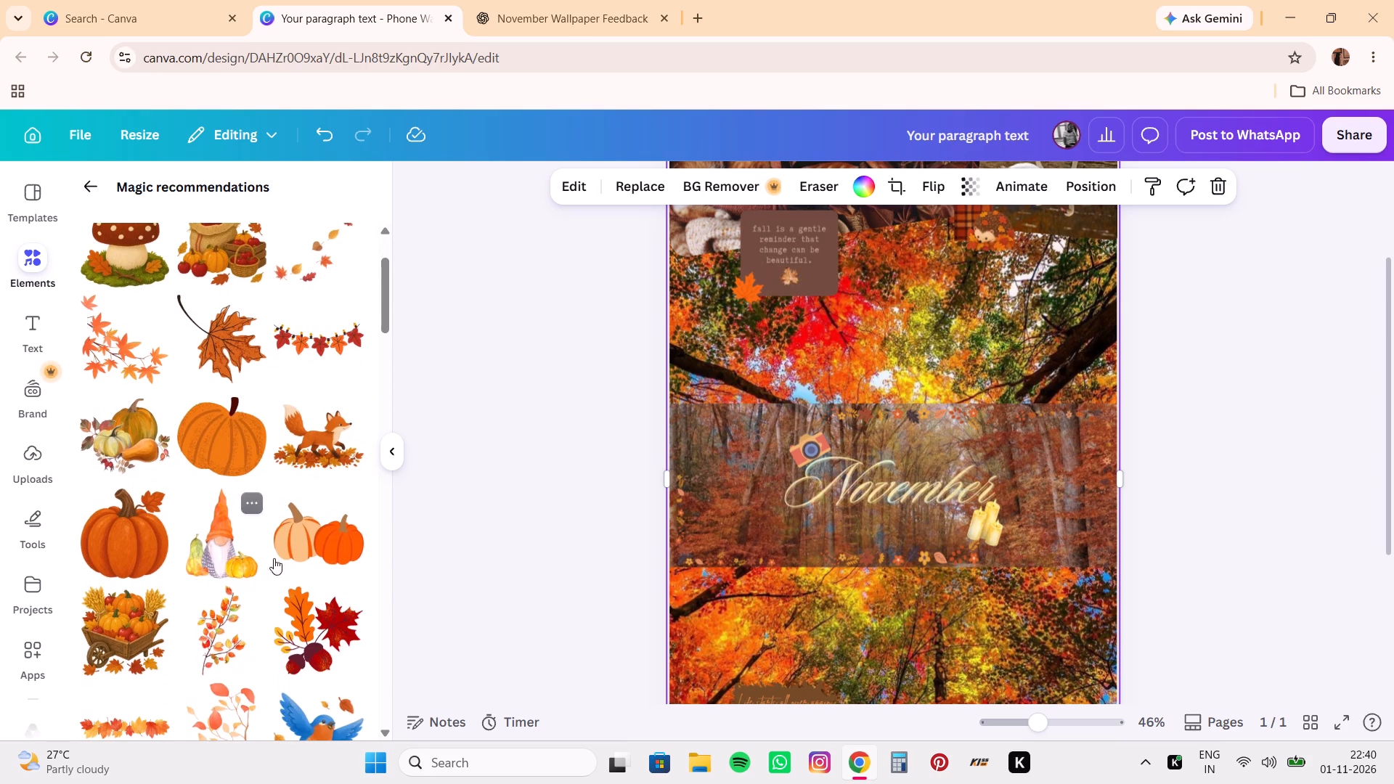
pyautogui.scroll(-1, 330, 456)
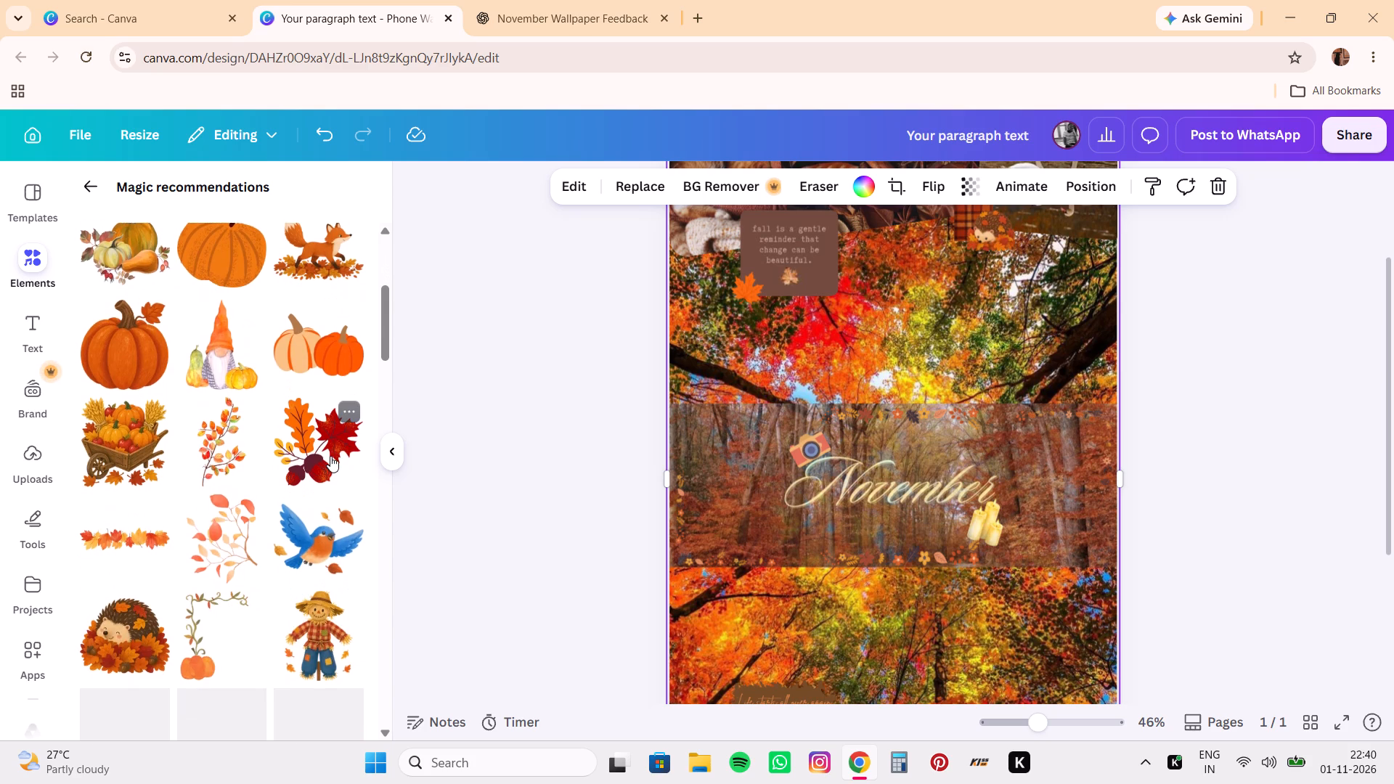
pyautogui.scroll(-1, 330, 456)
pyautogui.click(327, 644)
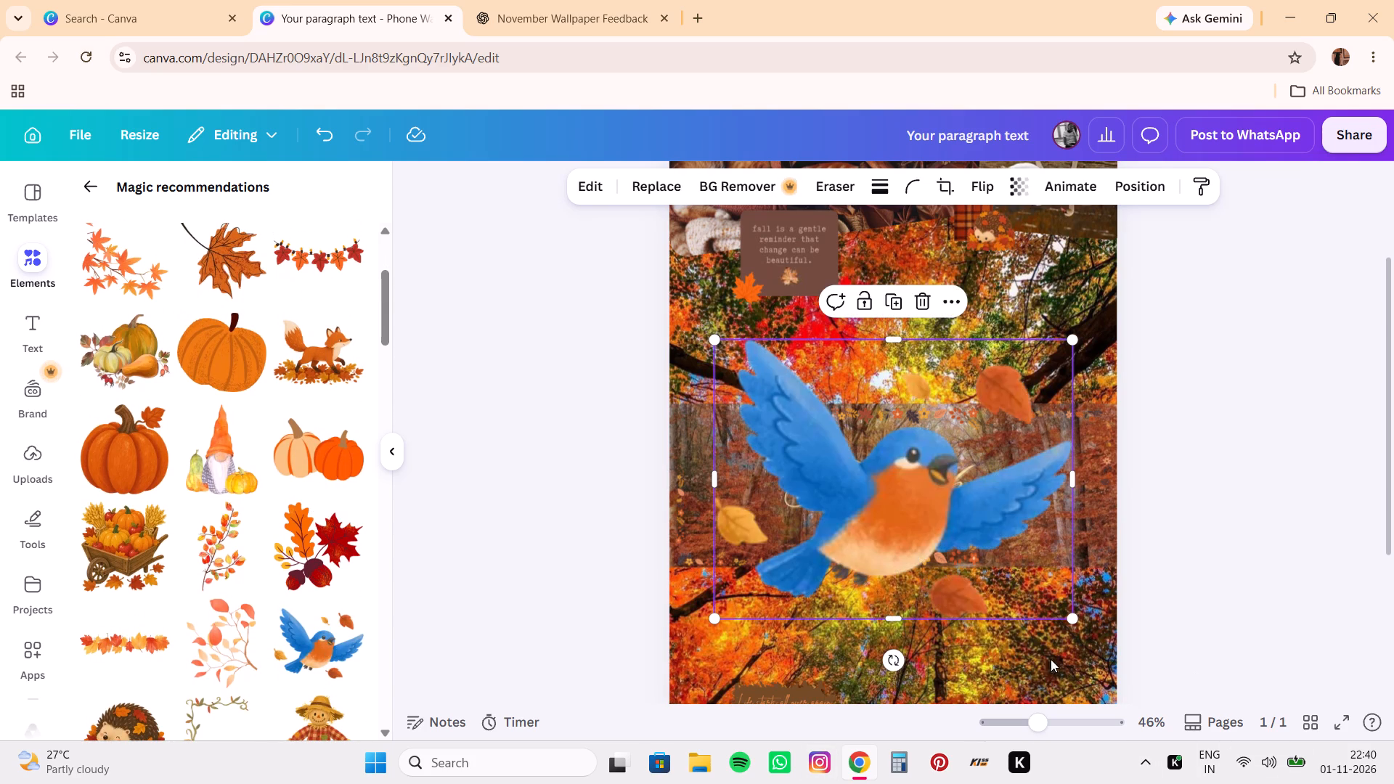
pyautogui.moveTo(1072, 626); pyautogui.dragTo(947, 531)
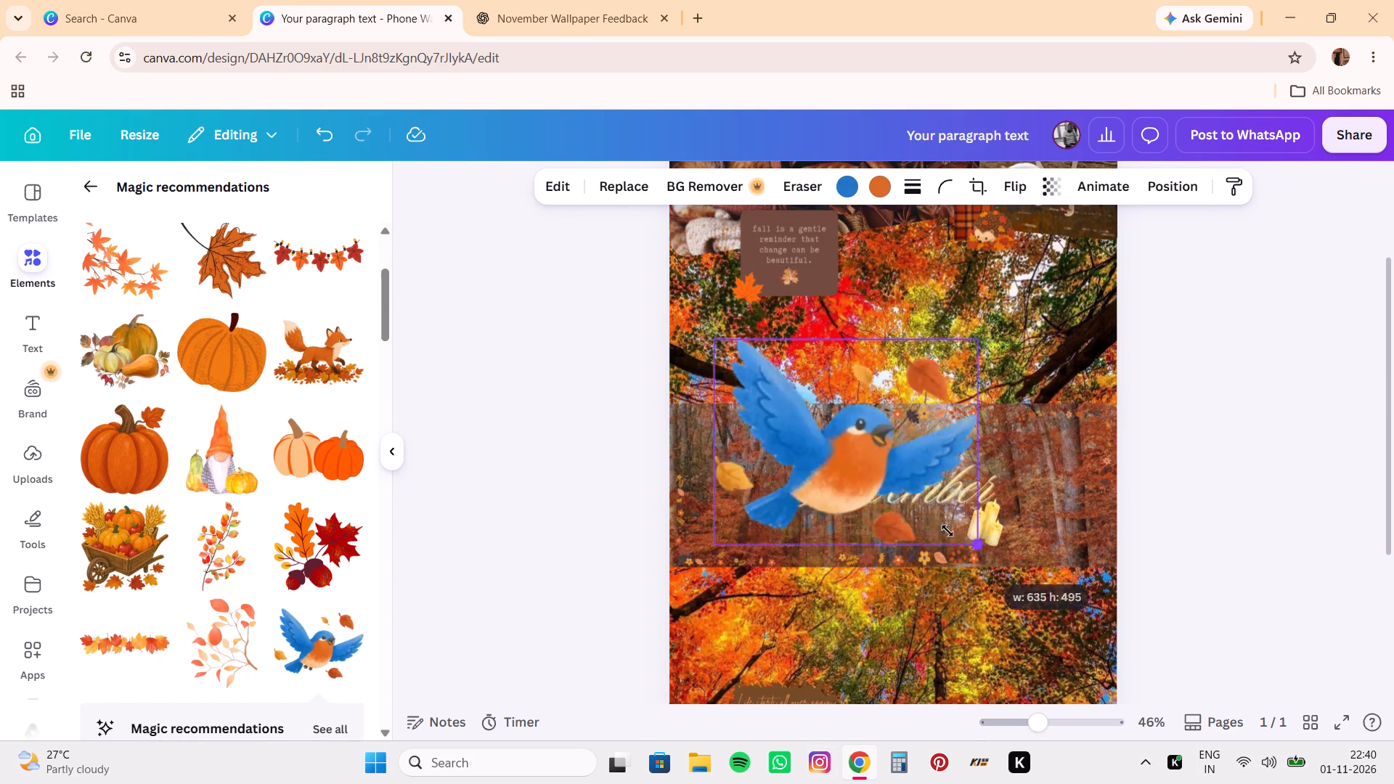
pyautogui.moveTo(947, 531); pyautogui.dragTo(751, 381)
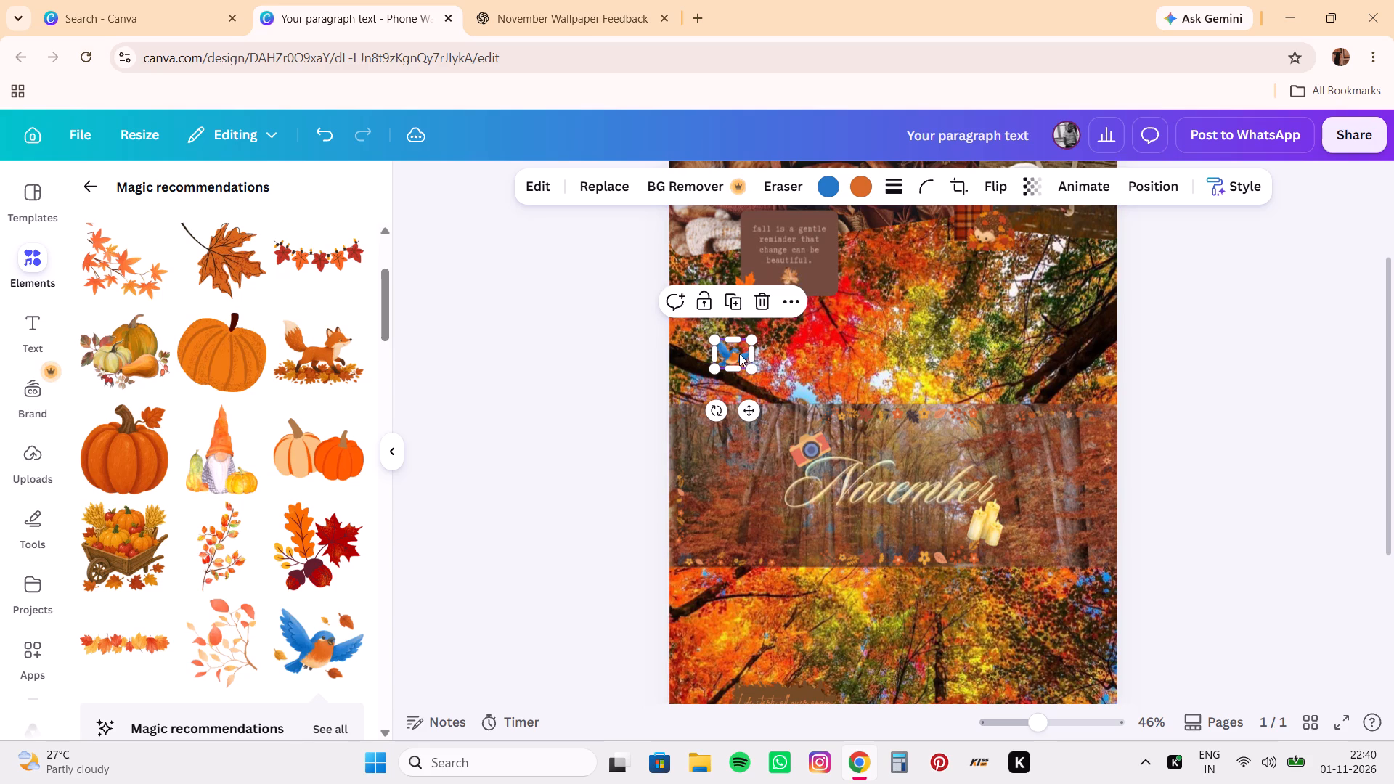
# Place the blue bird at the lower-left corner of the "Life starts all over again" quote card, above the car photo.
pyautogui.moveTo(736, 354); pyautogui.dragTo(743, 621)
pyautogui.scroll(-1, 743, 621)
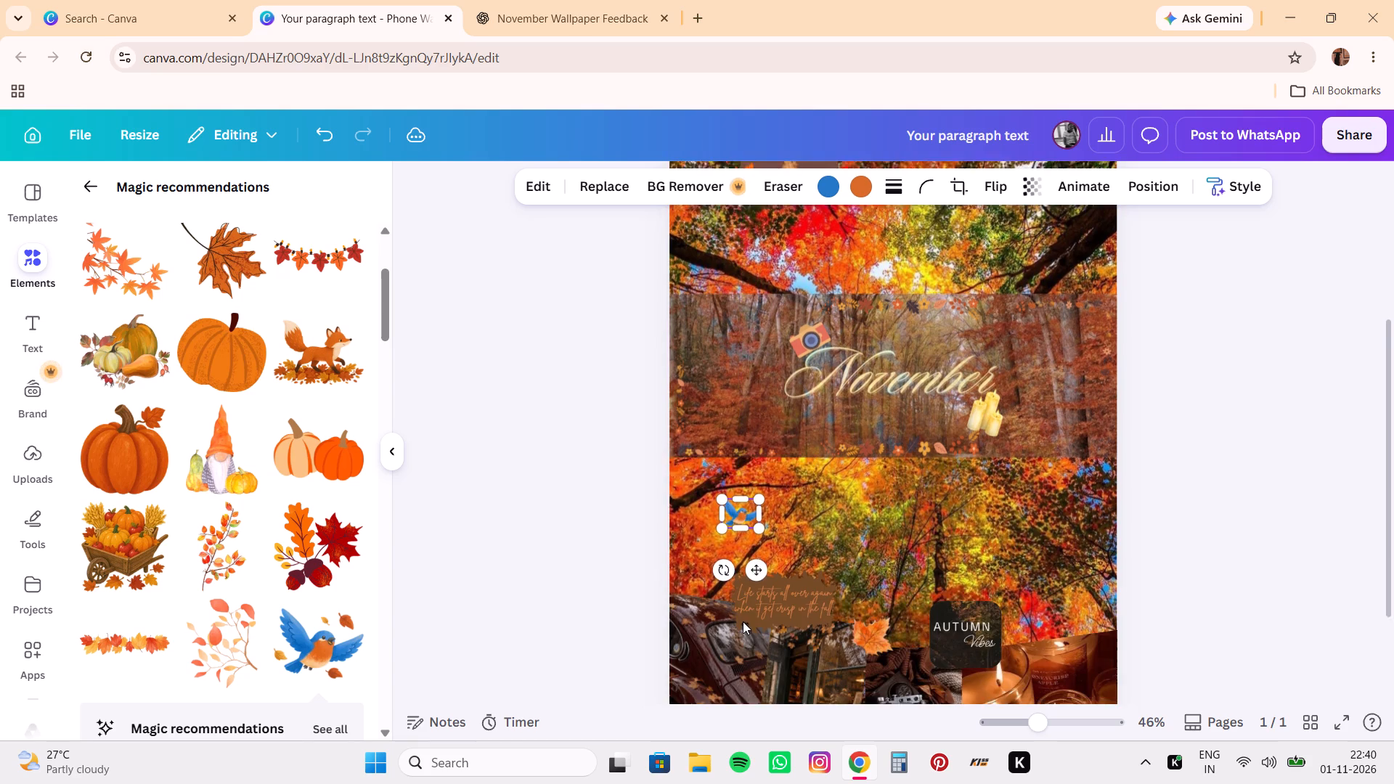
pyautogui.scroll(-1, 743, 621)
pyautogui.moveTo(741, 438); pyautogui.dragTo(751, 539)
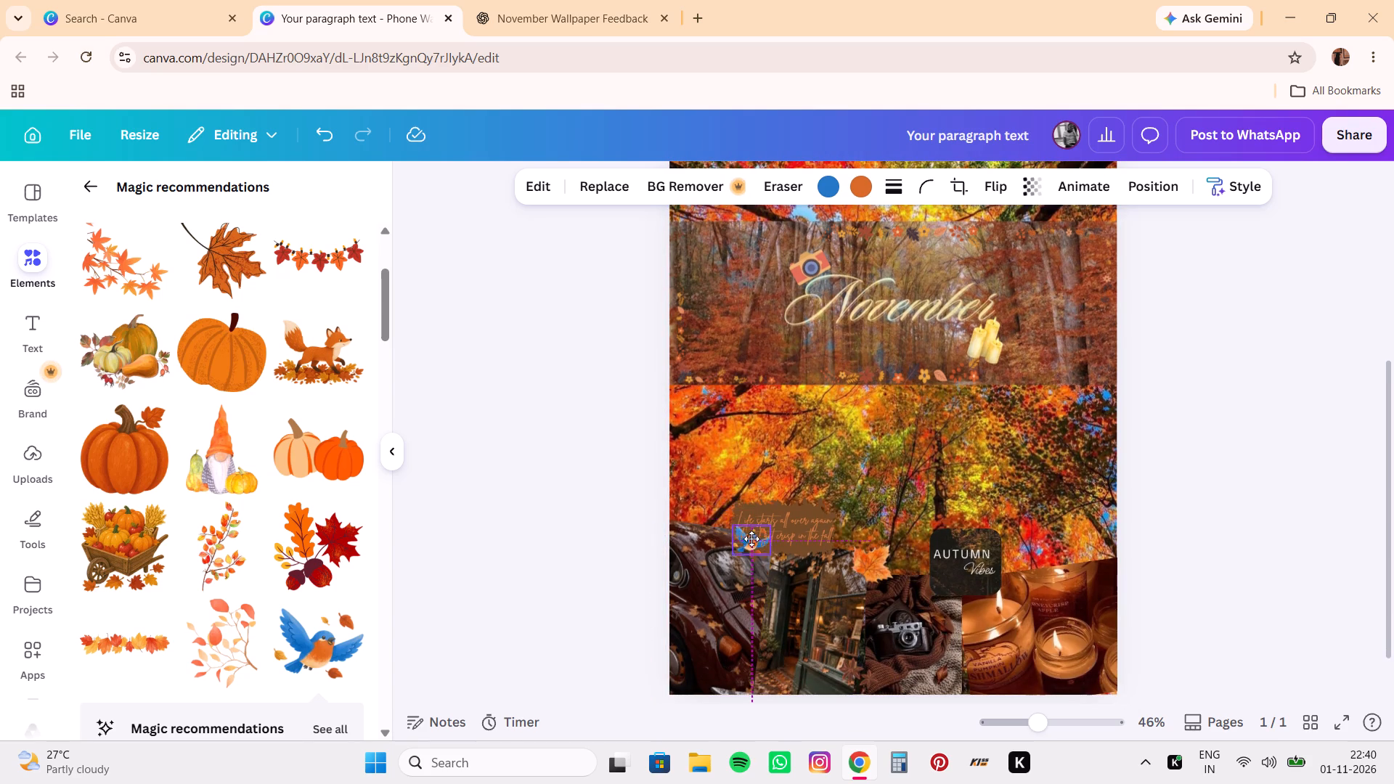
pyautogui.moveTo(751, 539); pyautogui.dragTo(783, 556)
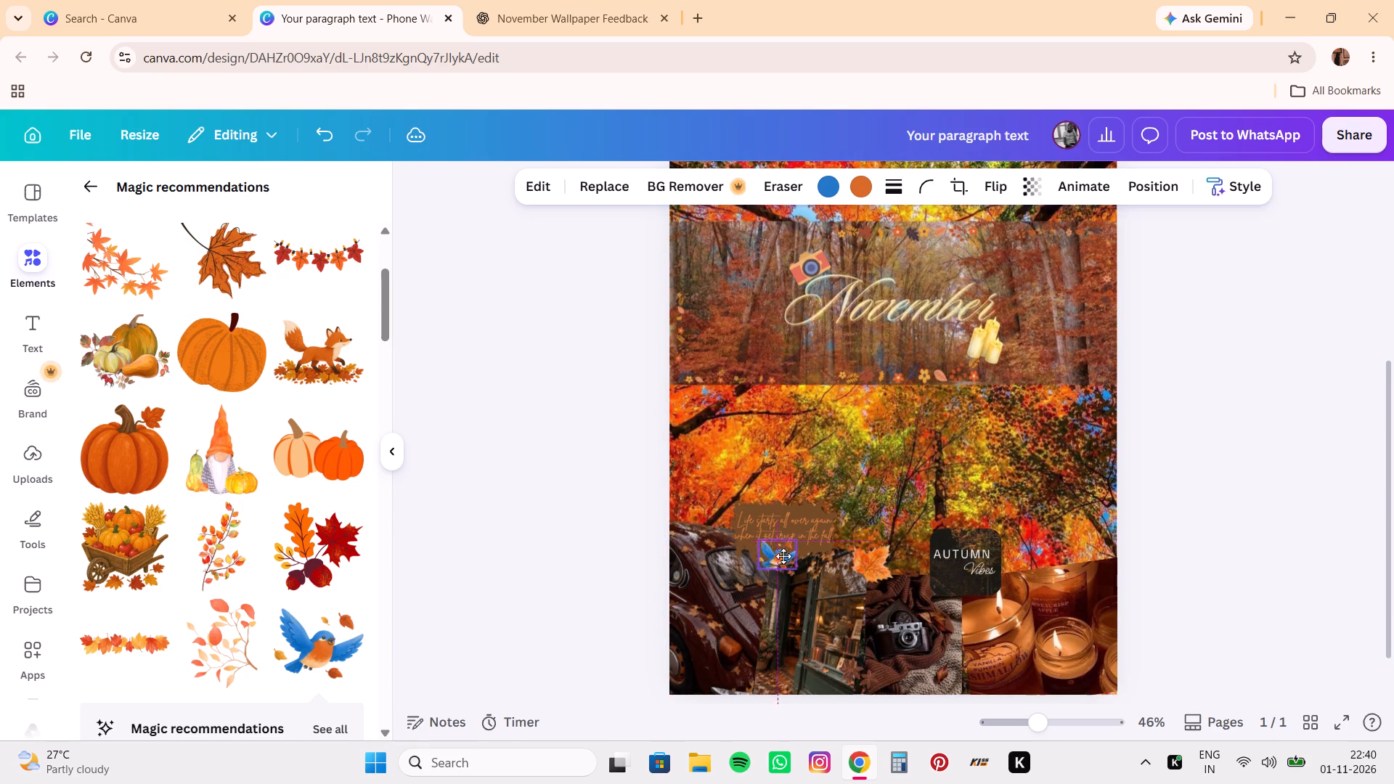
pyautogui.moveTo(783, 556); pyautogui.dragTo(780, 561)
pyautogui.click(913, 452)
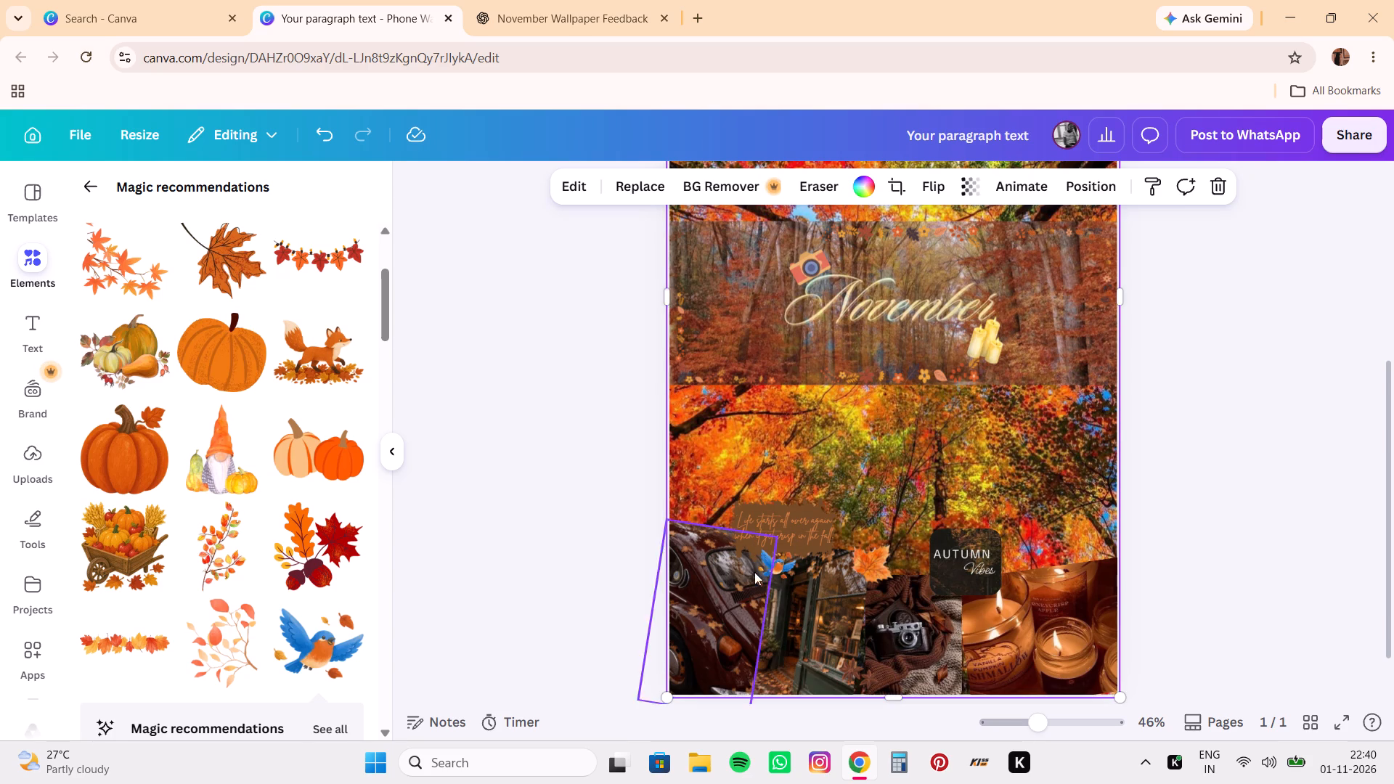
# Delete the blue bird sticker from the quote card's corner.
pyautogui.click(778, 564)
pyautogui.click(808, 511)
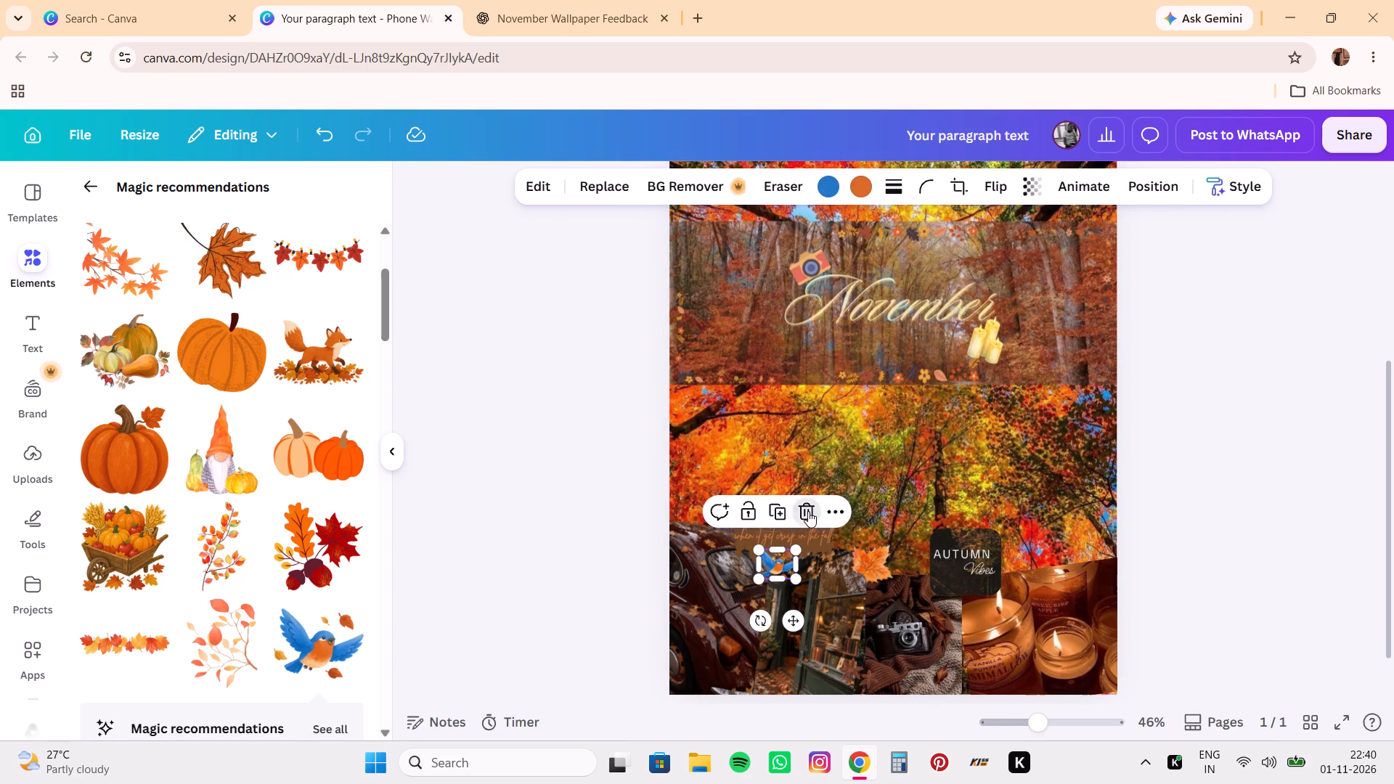
# Add the heaped autumn leaf pile graphic from the recommendations and shrink it to a tiny sticker.
pyautogui.scroll(-4, 360, 482)
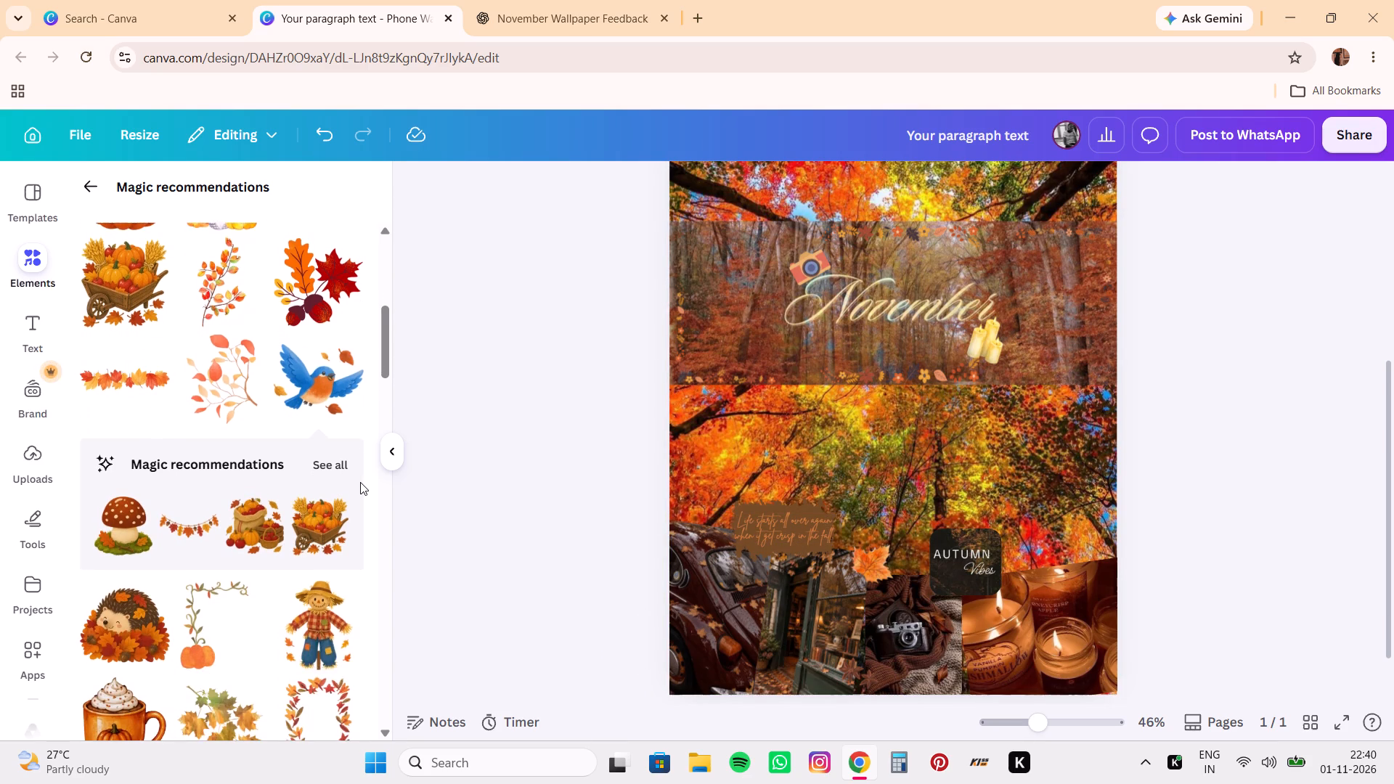
pyautogui.scroll(-4, 360, 482)
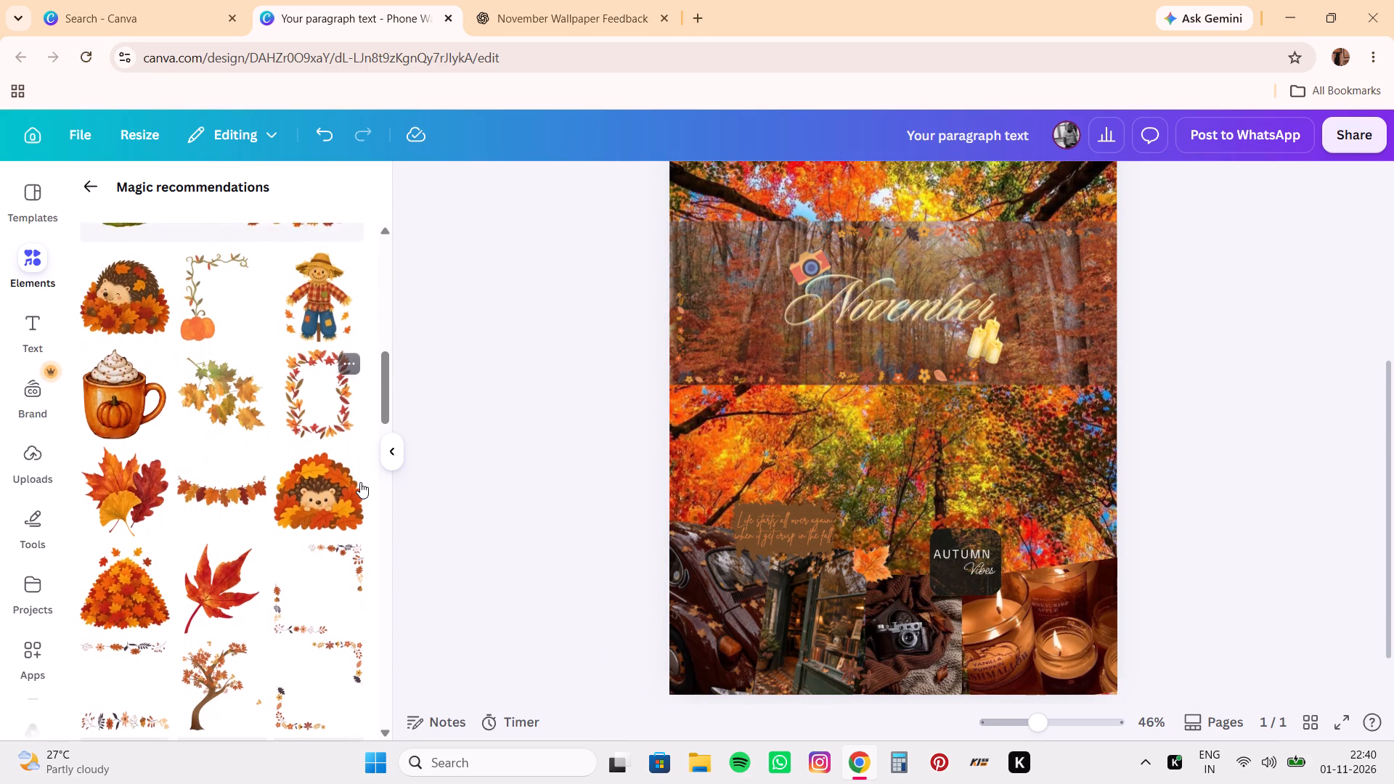
pyautogui.scroll(-1, 360, 482)
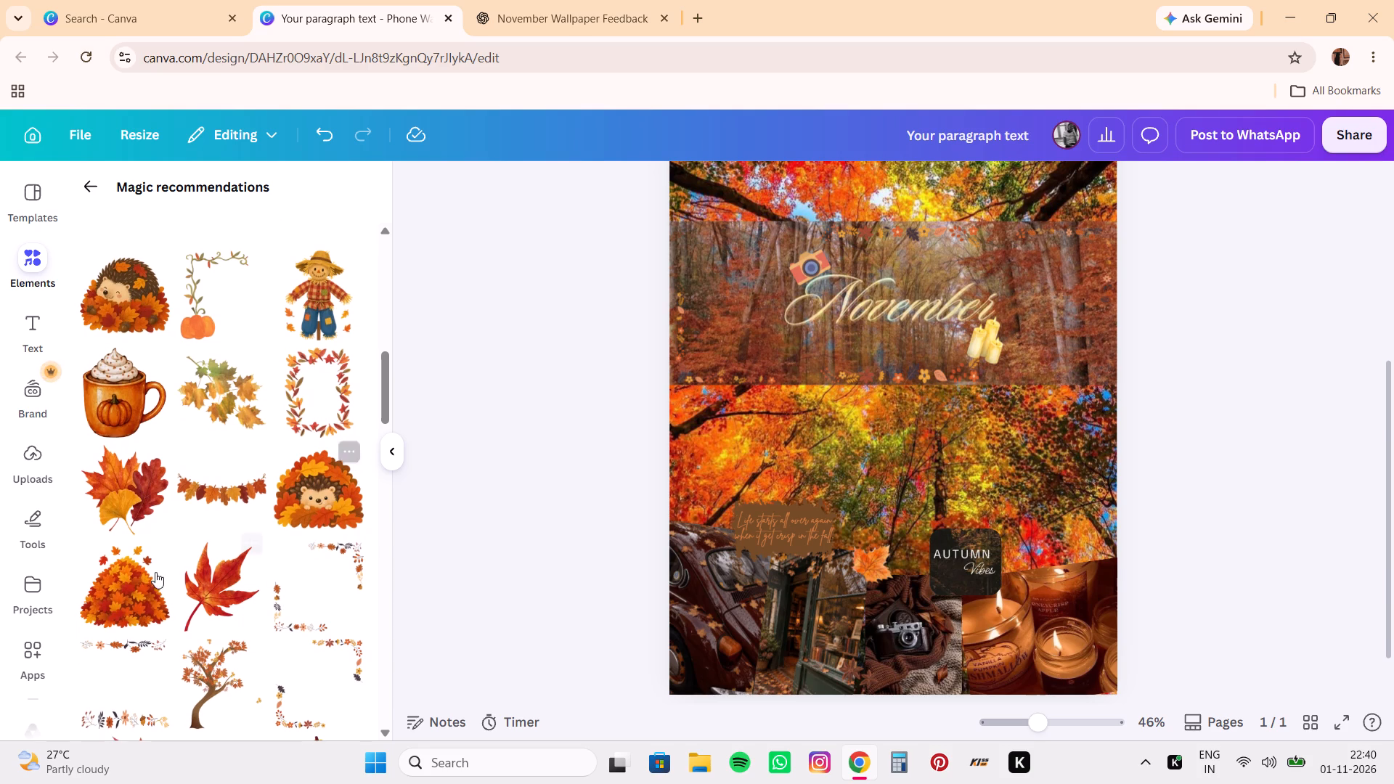
pyautogui.click(131, 581)
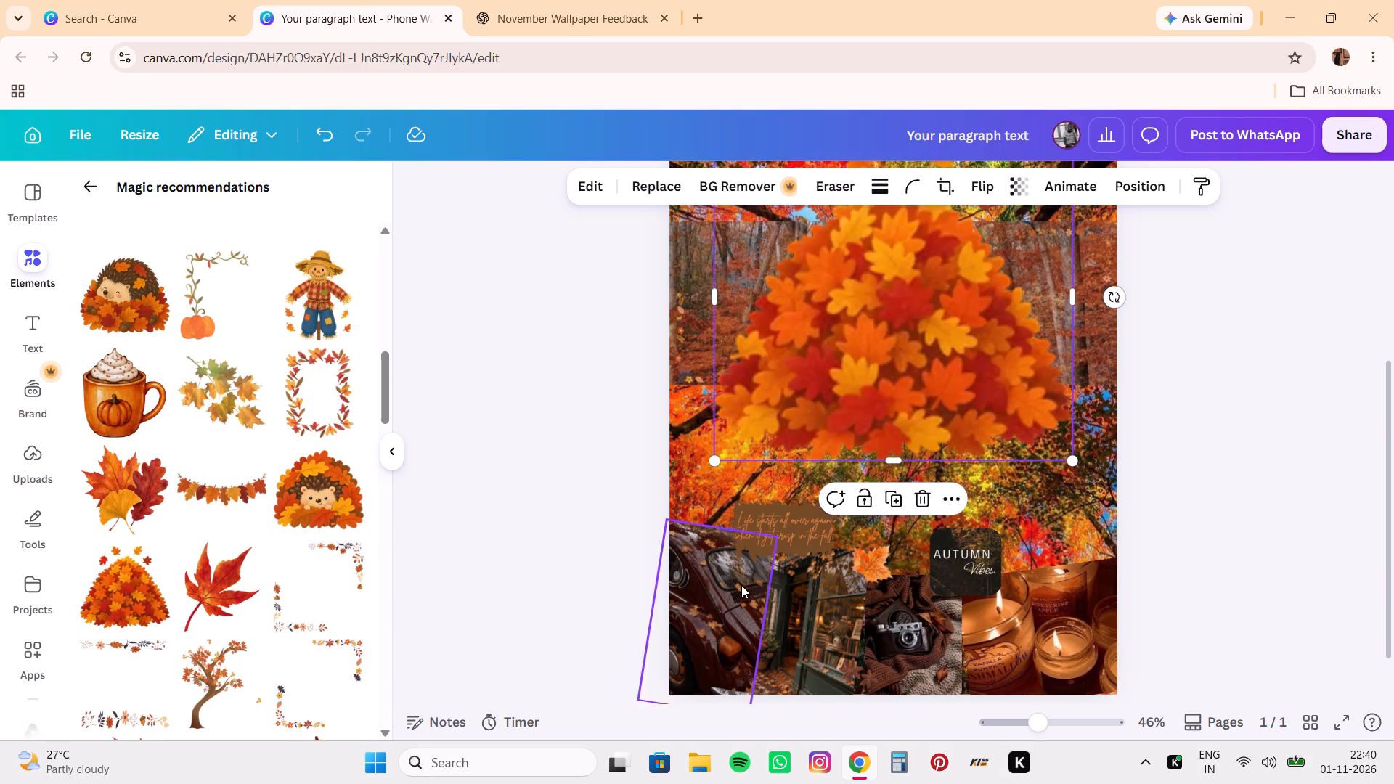
pyautogui.click(1074, 454)
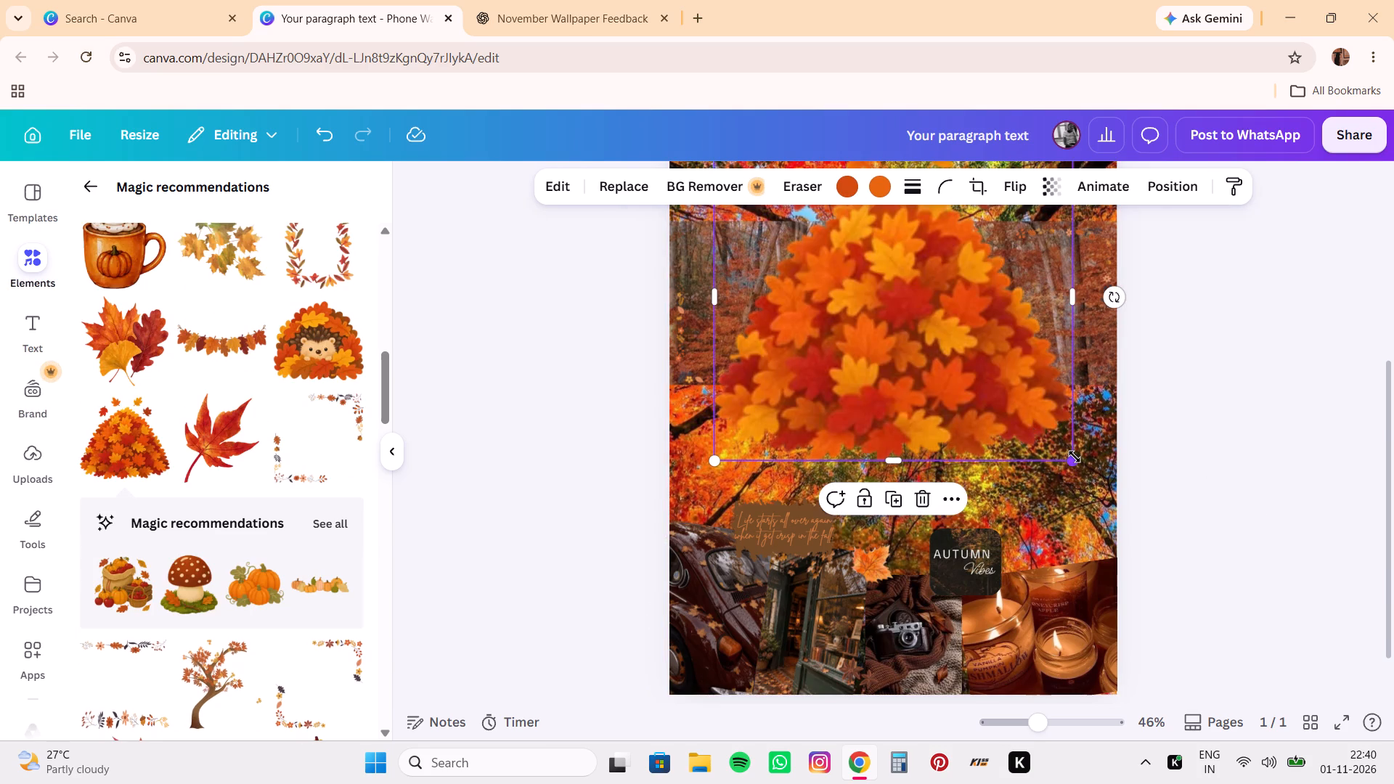
pyautogui.moveTo(1075, 457); pyautogui.dragTo(820, 280)
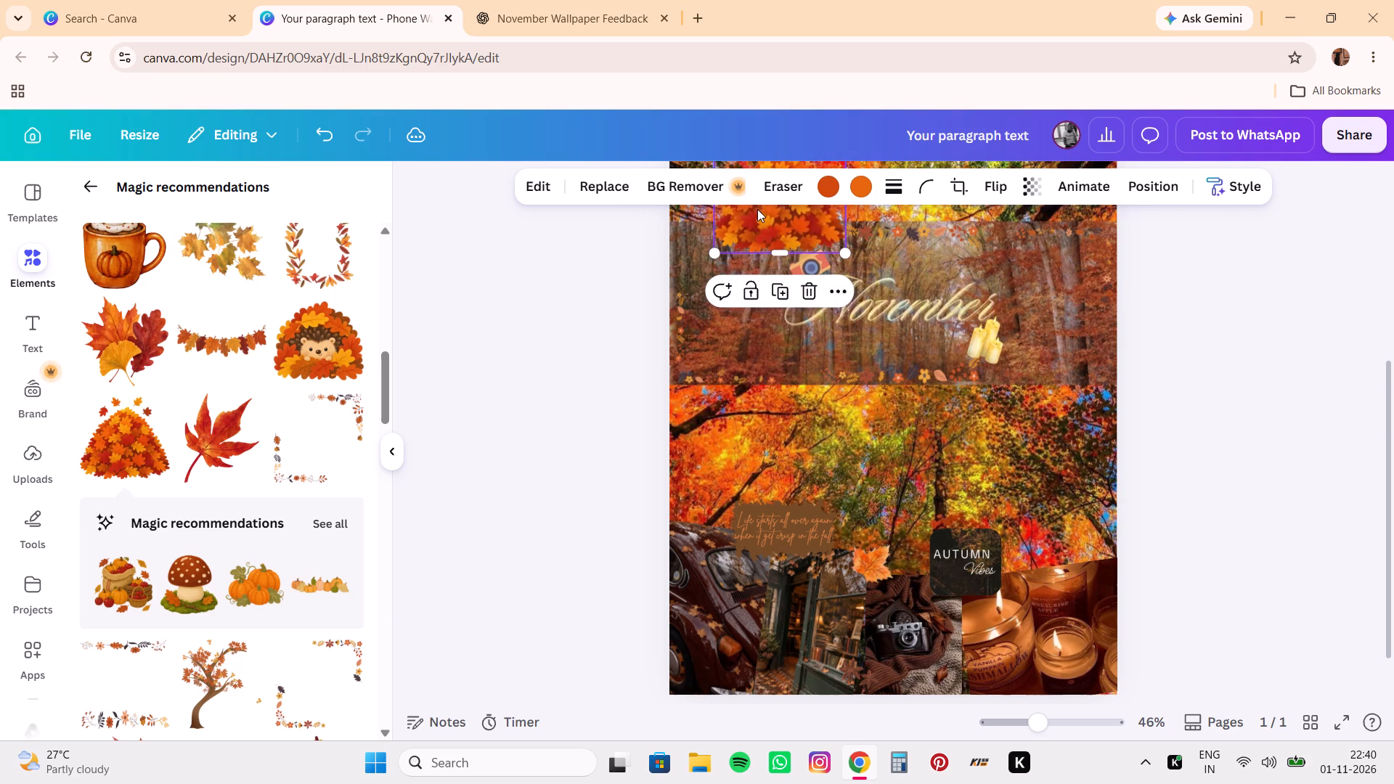
pyautogui.moveTo(757, 209); pyautogui.dragTo(733, 404)
pyautogui.moveTo(823, 449); pyautogui.dragTo(753, 358)
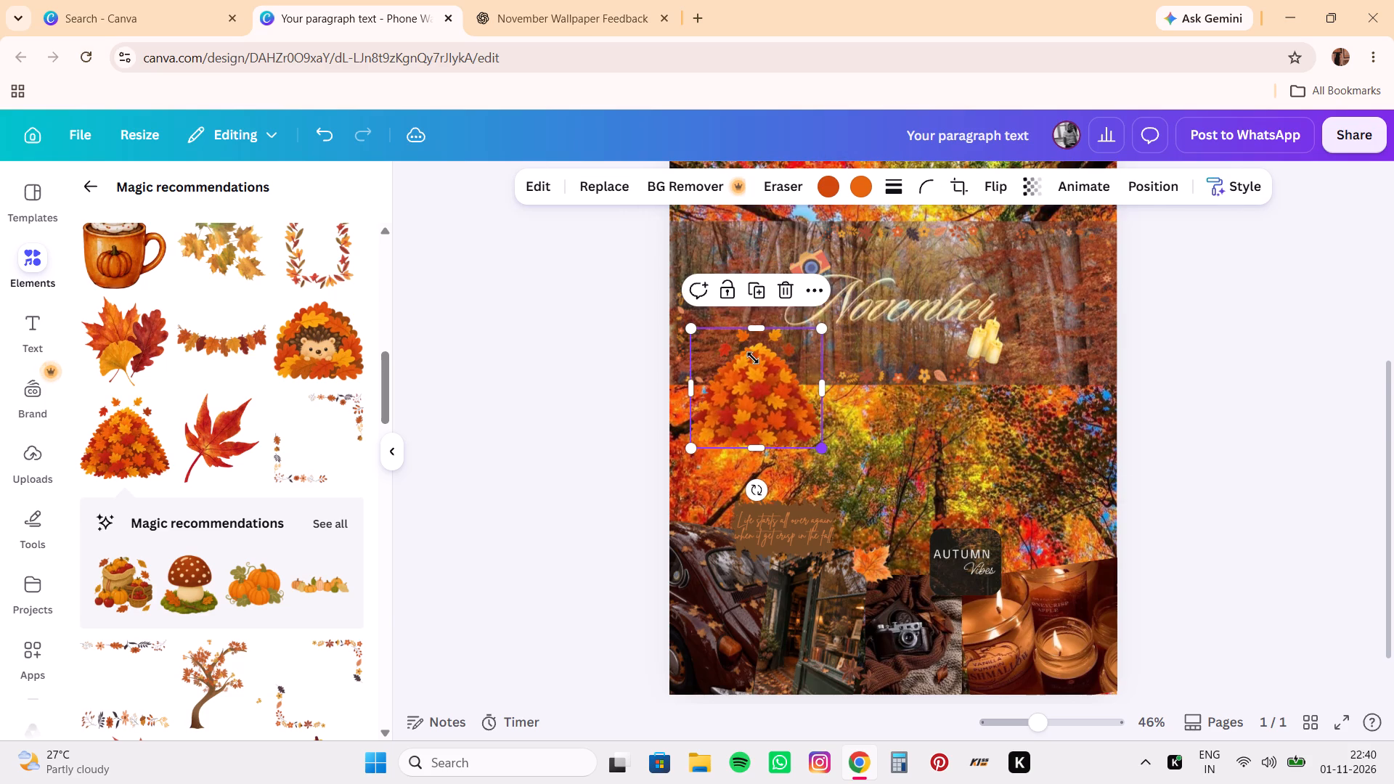
pyautogui.moveTo(753, 358); pyautogui.dragTo(725, 338)
# Place the leaf pile sticker at the lower-left corner of the "Life starts all over again" quote card.
pyautogui.moveTo(705, 343); pyautogui.dragTo(758, 366)
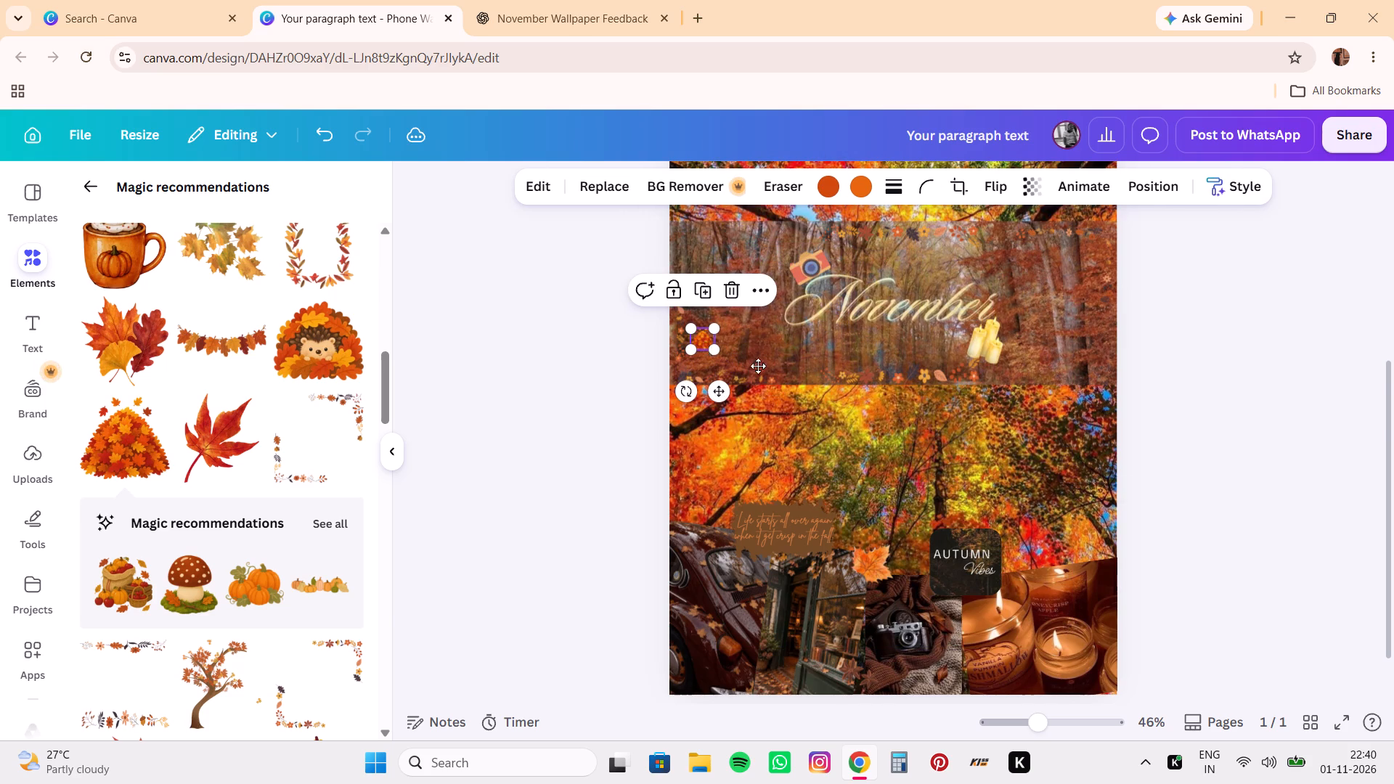
pyautogui.moveTo(758, 366); pyautogui.dragTo(731, 562)
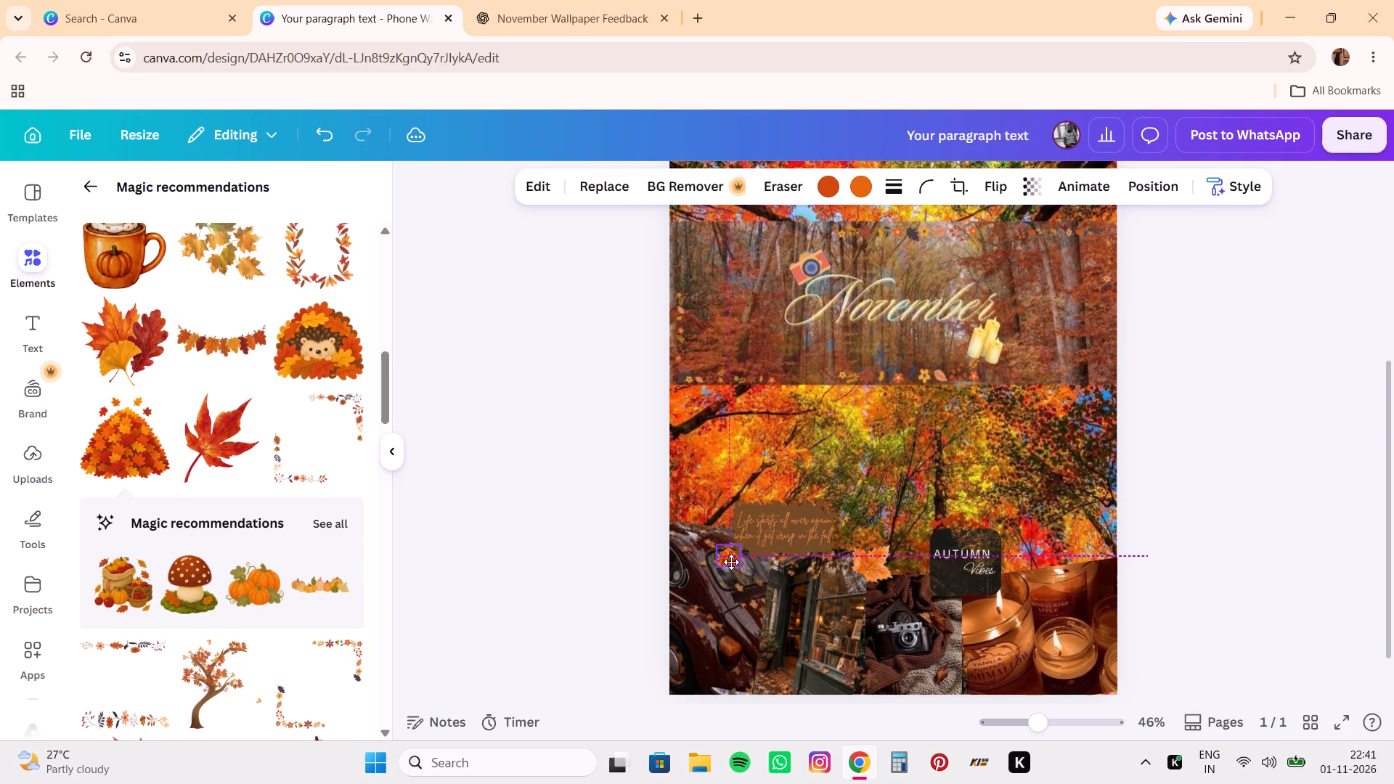
pyautogui.moveTo(731, 562); pyautogui.dragTo(738, 558)
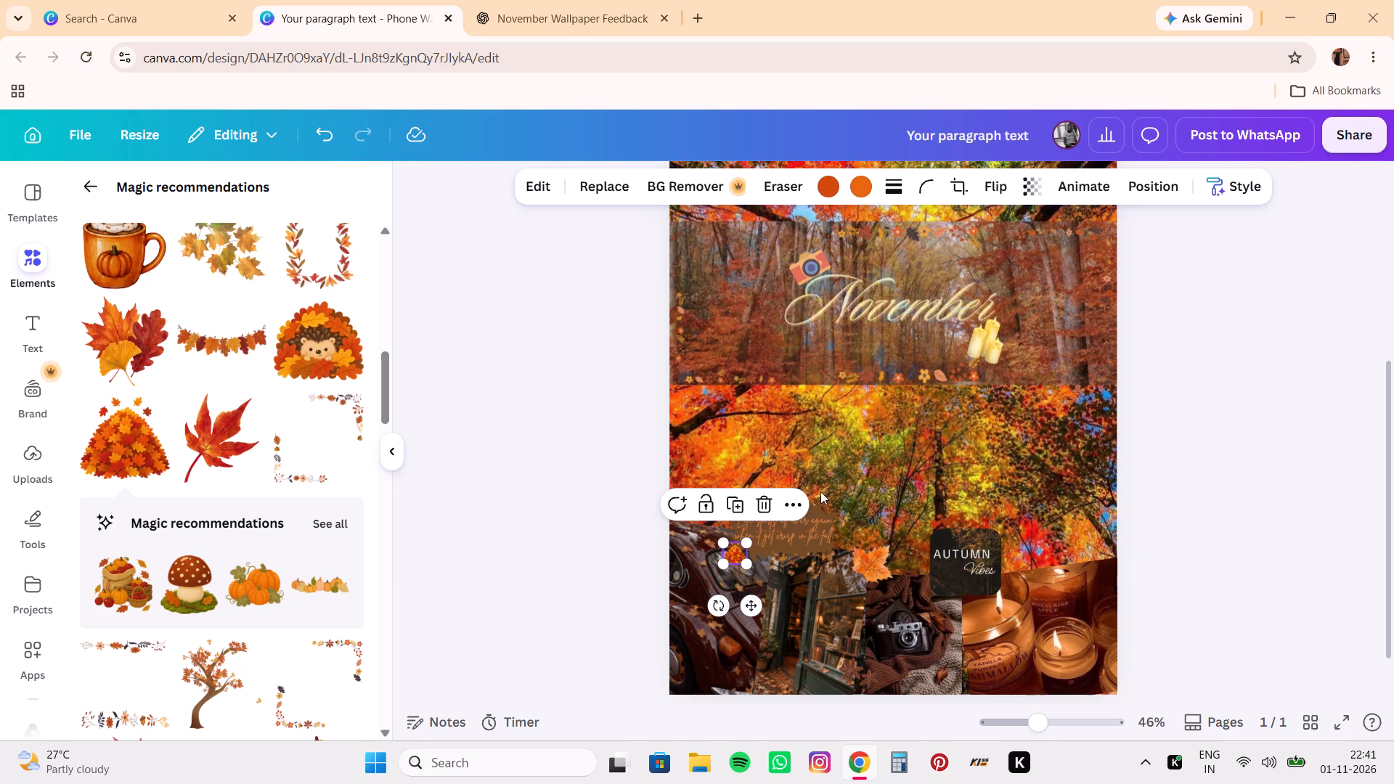
pyautogui.click(873, 467)
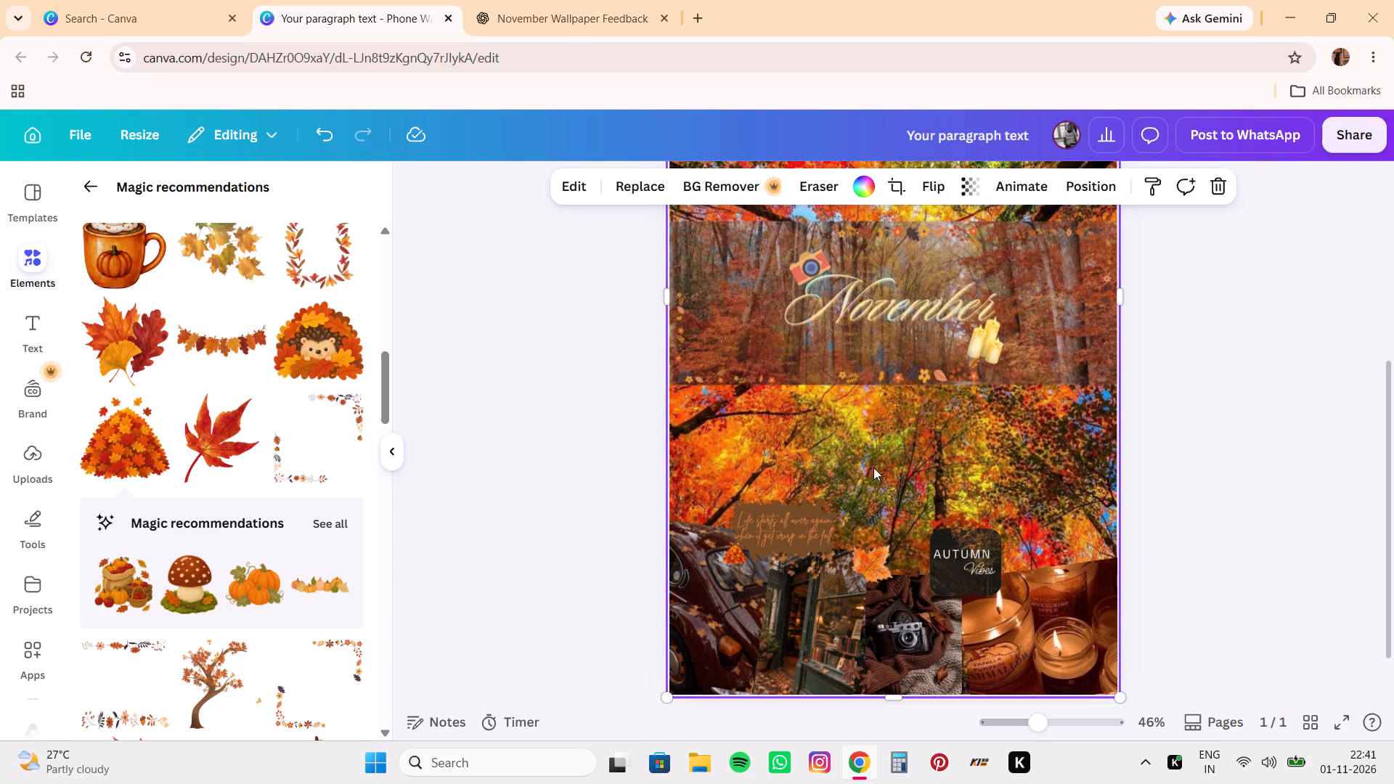
# Shrink the orange maple leaf between the two lower cards to about 90 wide and move it onto the "Autumn Vibes" card's lower-left edge.
pyautogui.click(882, 573)
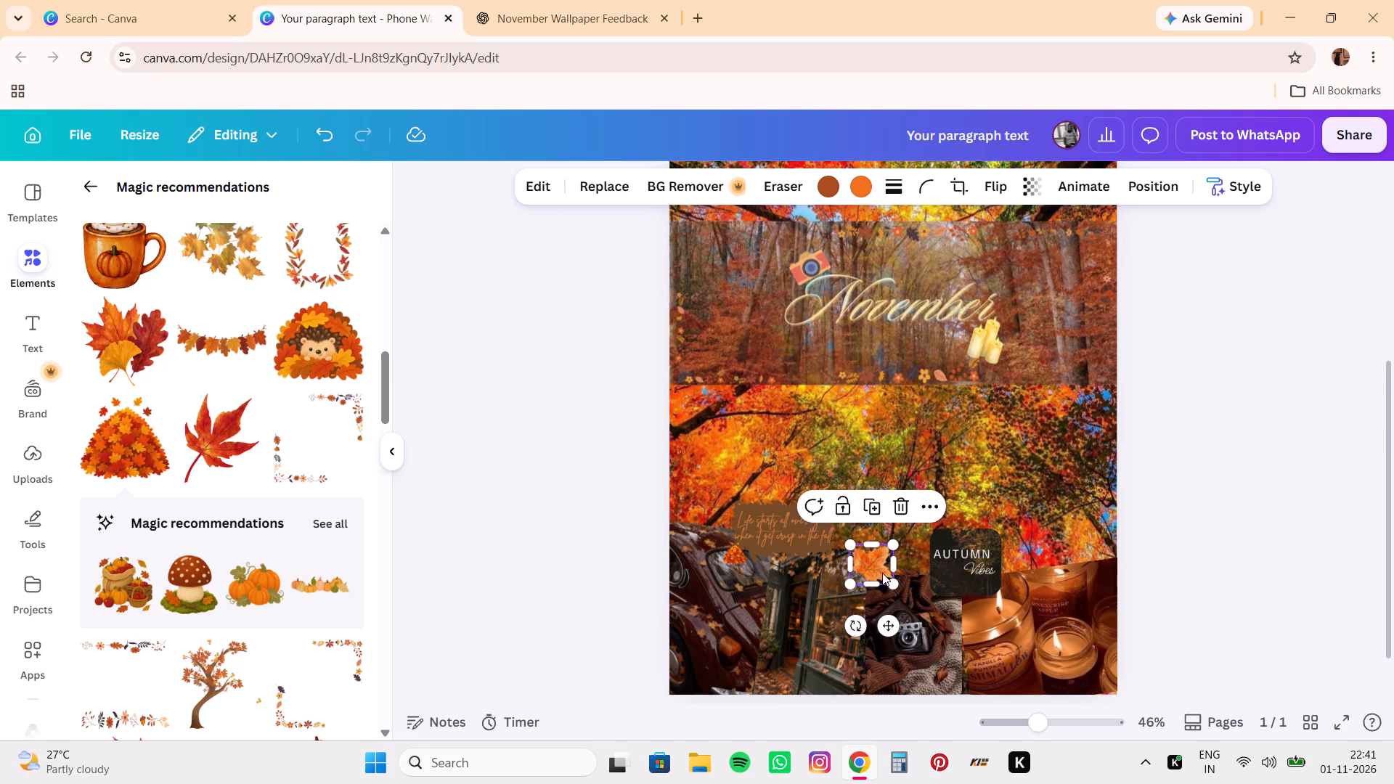
pyautogui.moveTo(892, 584); pyautogui.dragTo(885, 578)
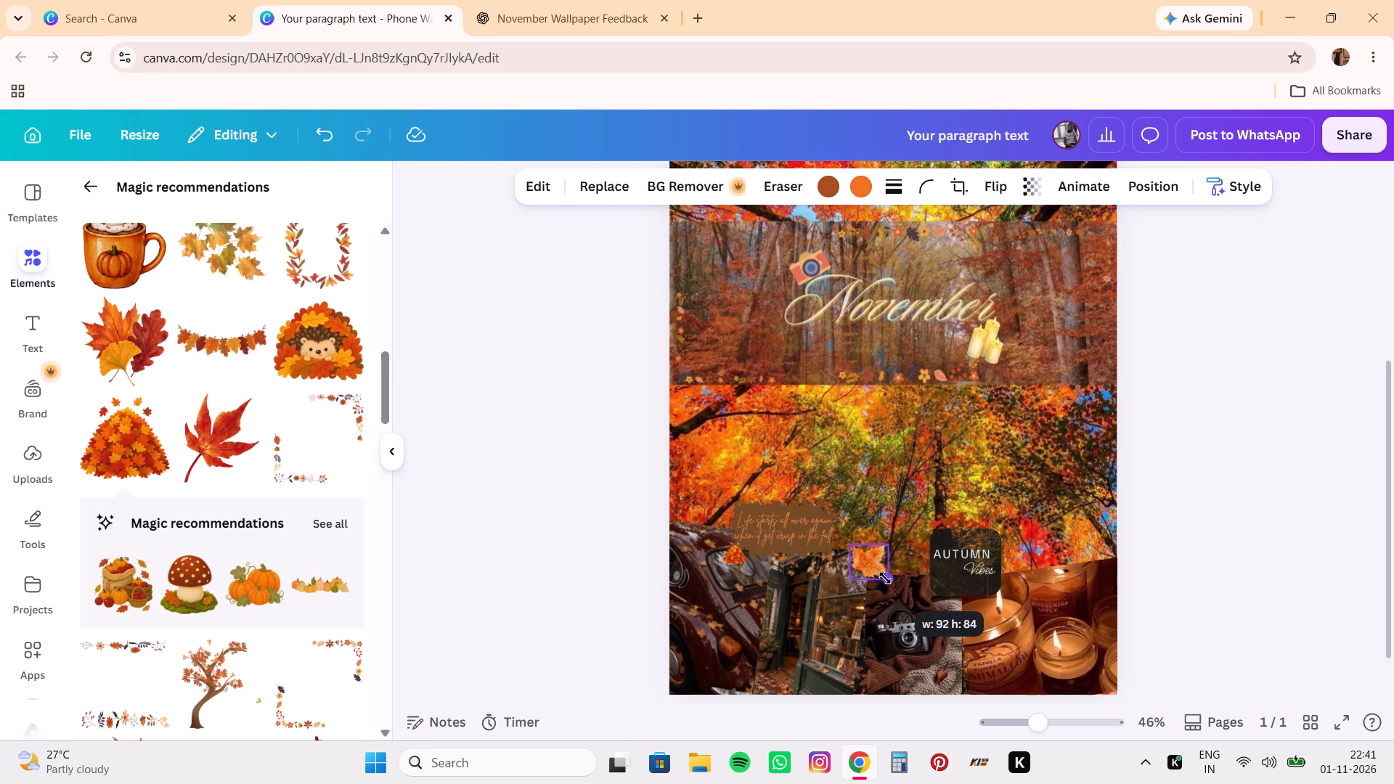
pyautogui.moveTo(885, 578); pyautogui.dragTo(884, 577)
pyautogui.moveTo(866, 563); pyautogui.dragTo(924, 558)
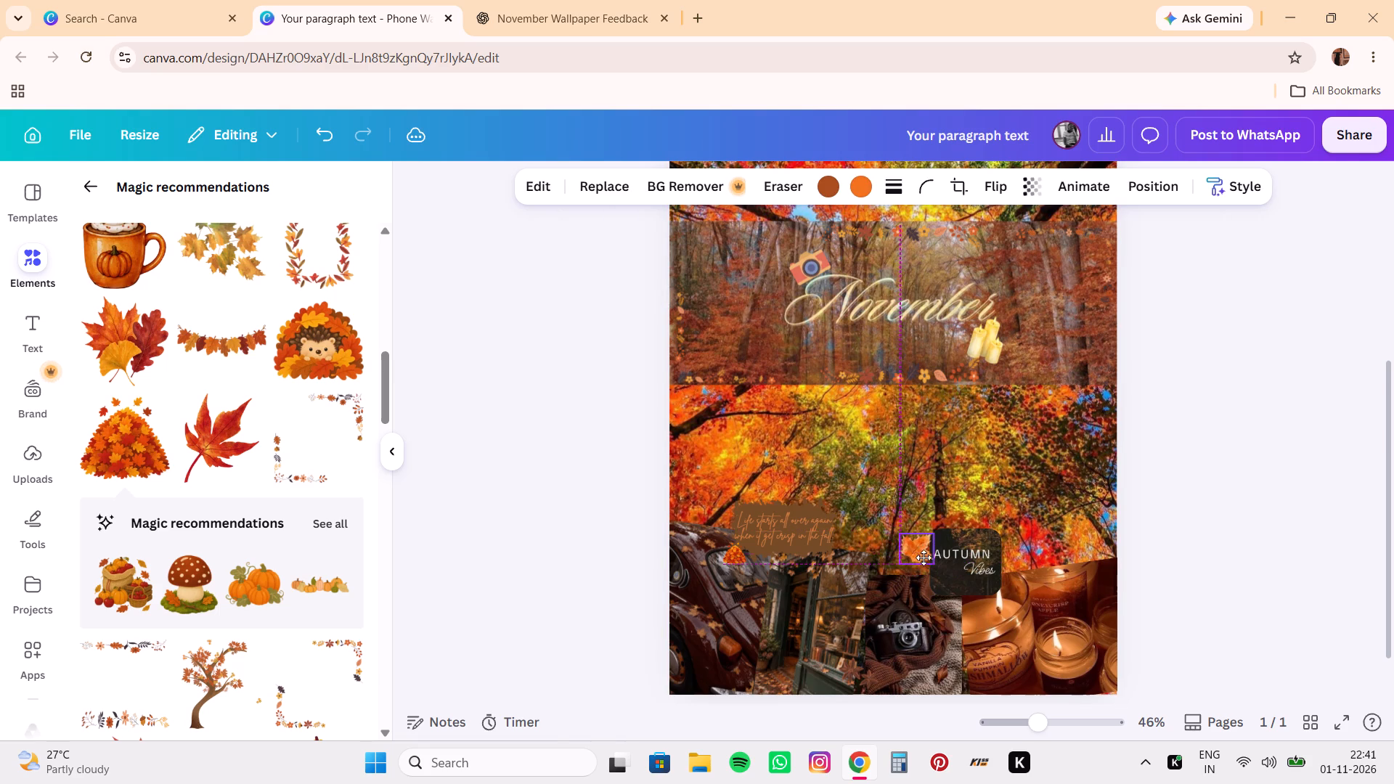
pyautogui.moveTo(924, 558); pyautogui.dragTo(921, 576)
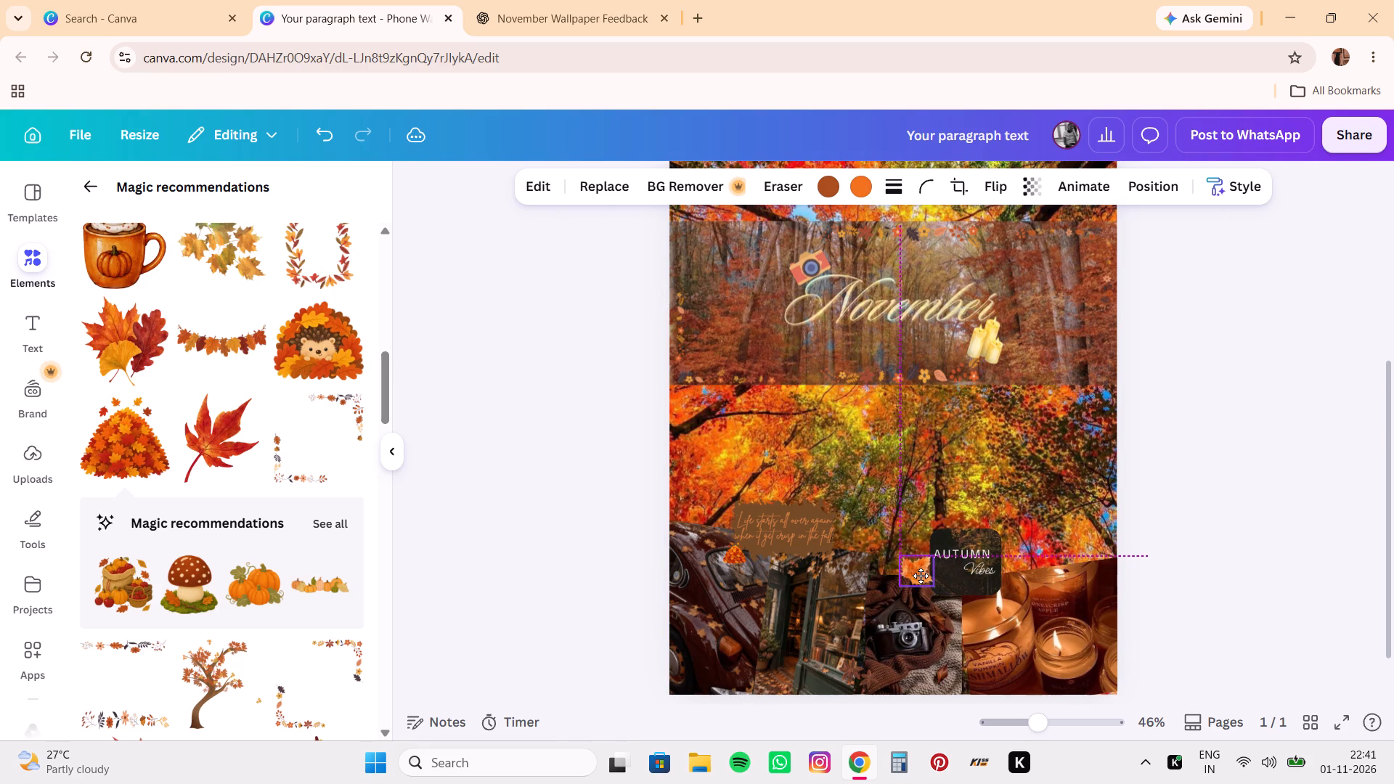
pyautogui.moveTo(921, 576); pyautogui.dragTo(924, 576)
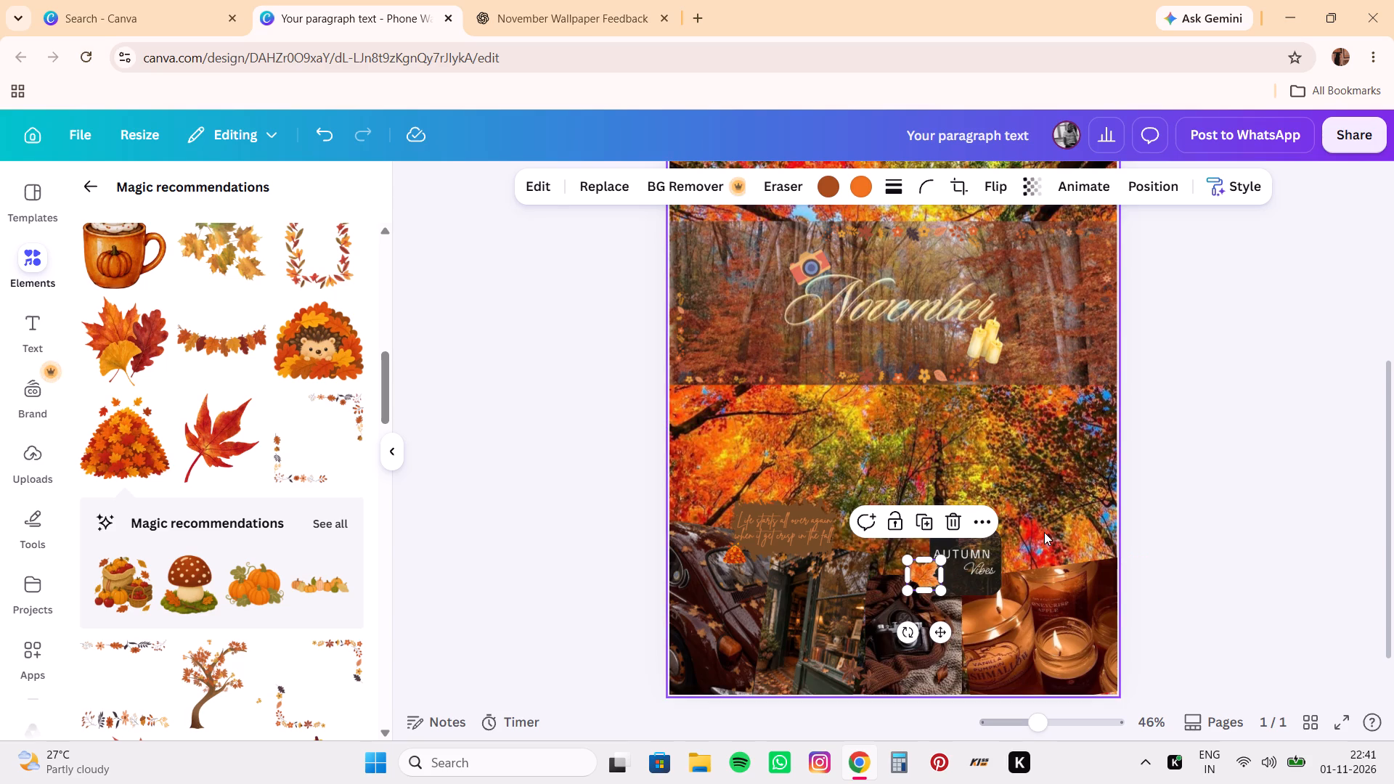
pyautogui.click(1044, 532)
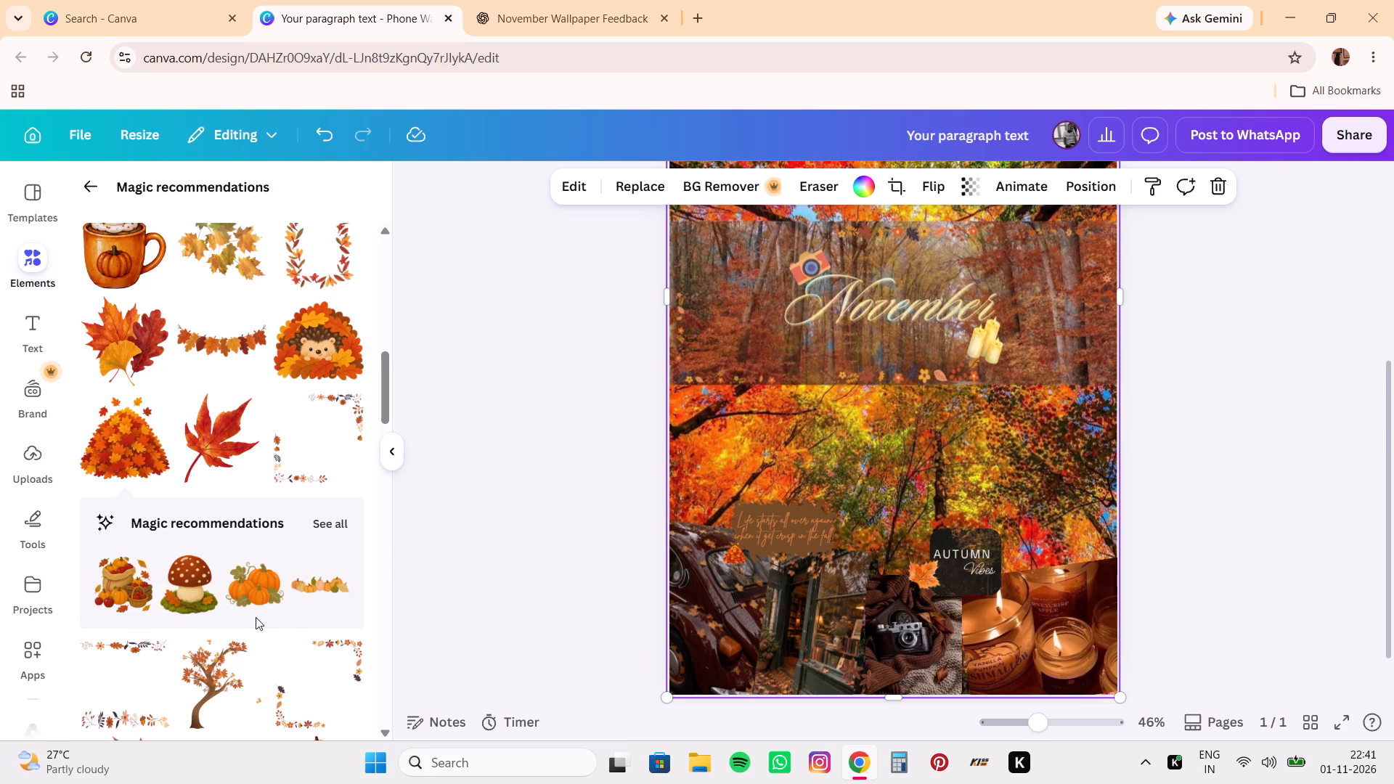
# Add the red spotted mushroom graphic from the recommendations and shrink it to a tiny sticker.
pyautogui.scroll(-2, 256, 617)
pyautogui.click(181, 478)
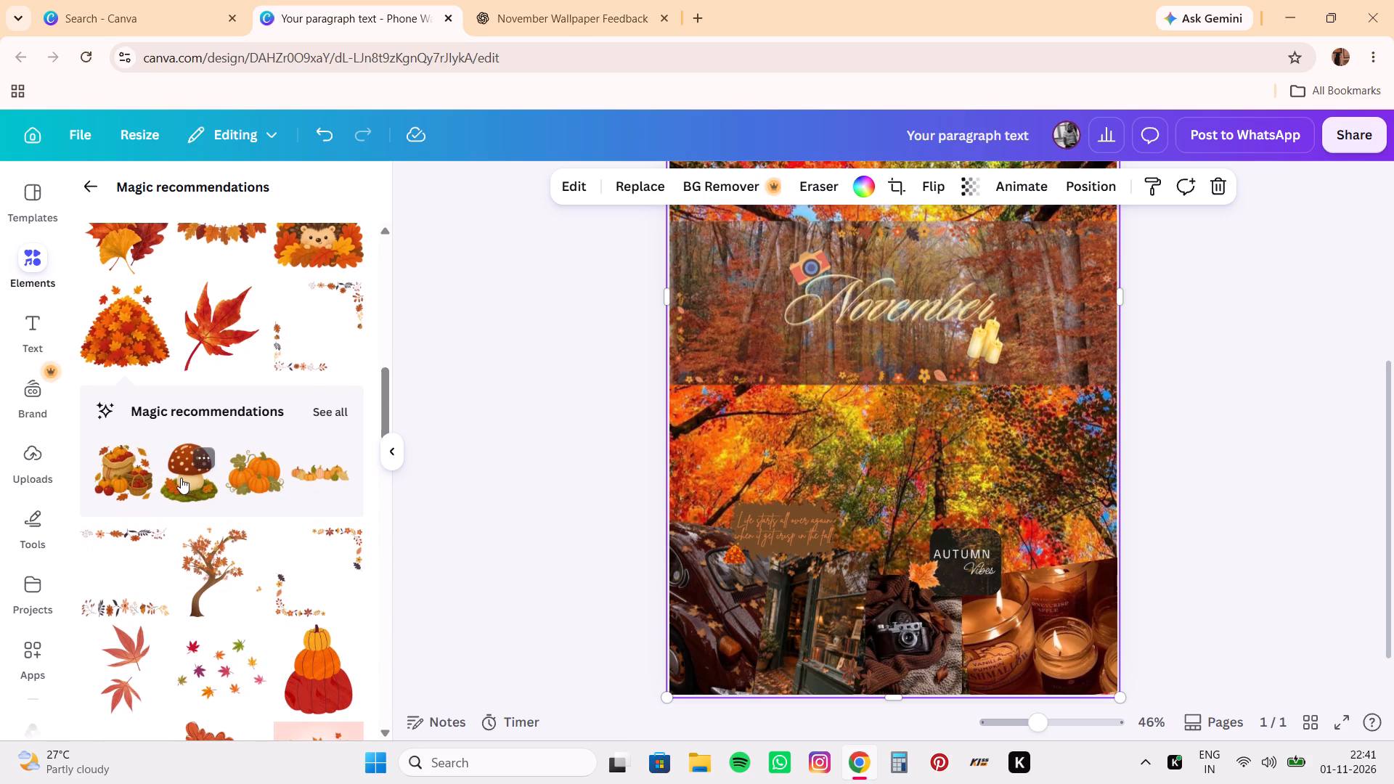
pyautogui.moveTo(932, 330); pyautogui.dragTo(932, 380)
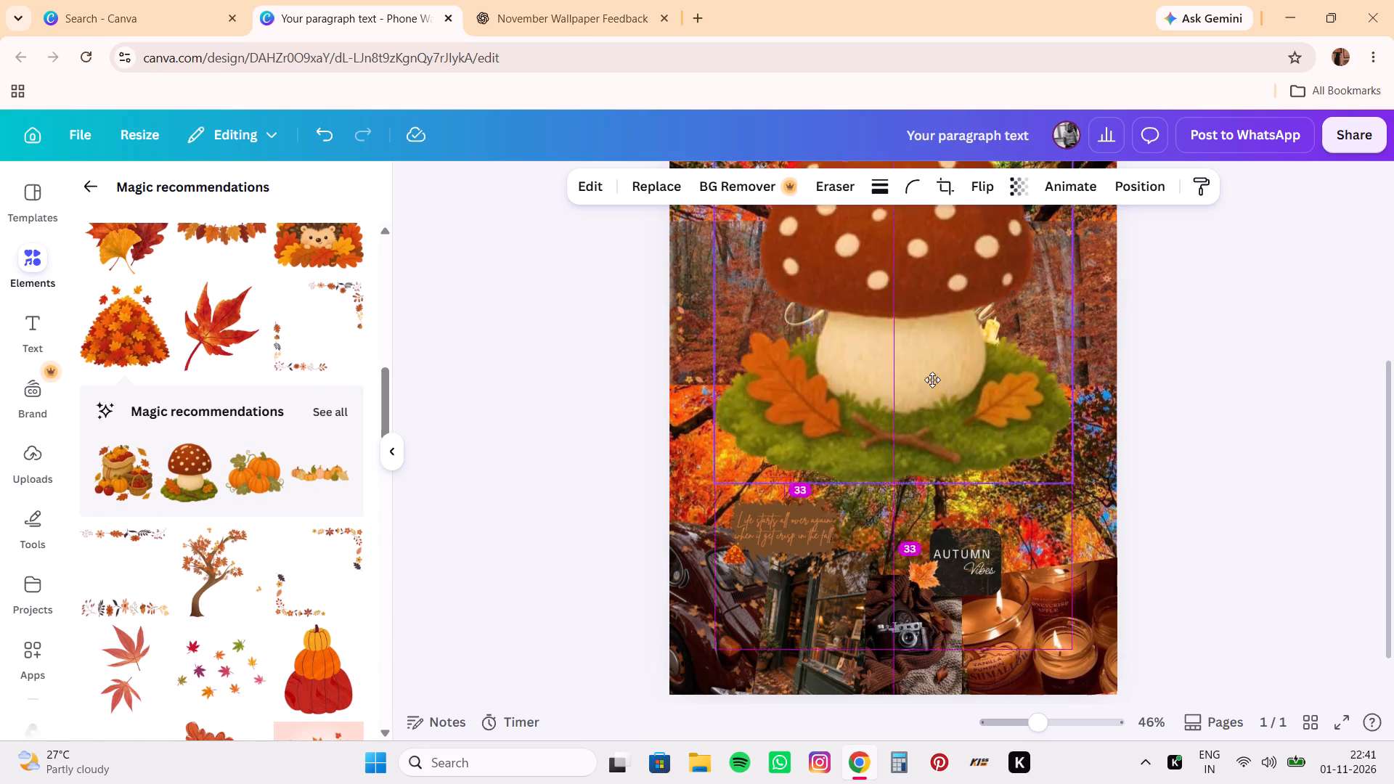
pyautogui.moveTo(932, 380); pyautogui.dragTo(932, 420)
pyautogui.moveTo(1075, 562); pyautogui.dragTo(966, 442)
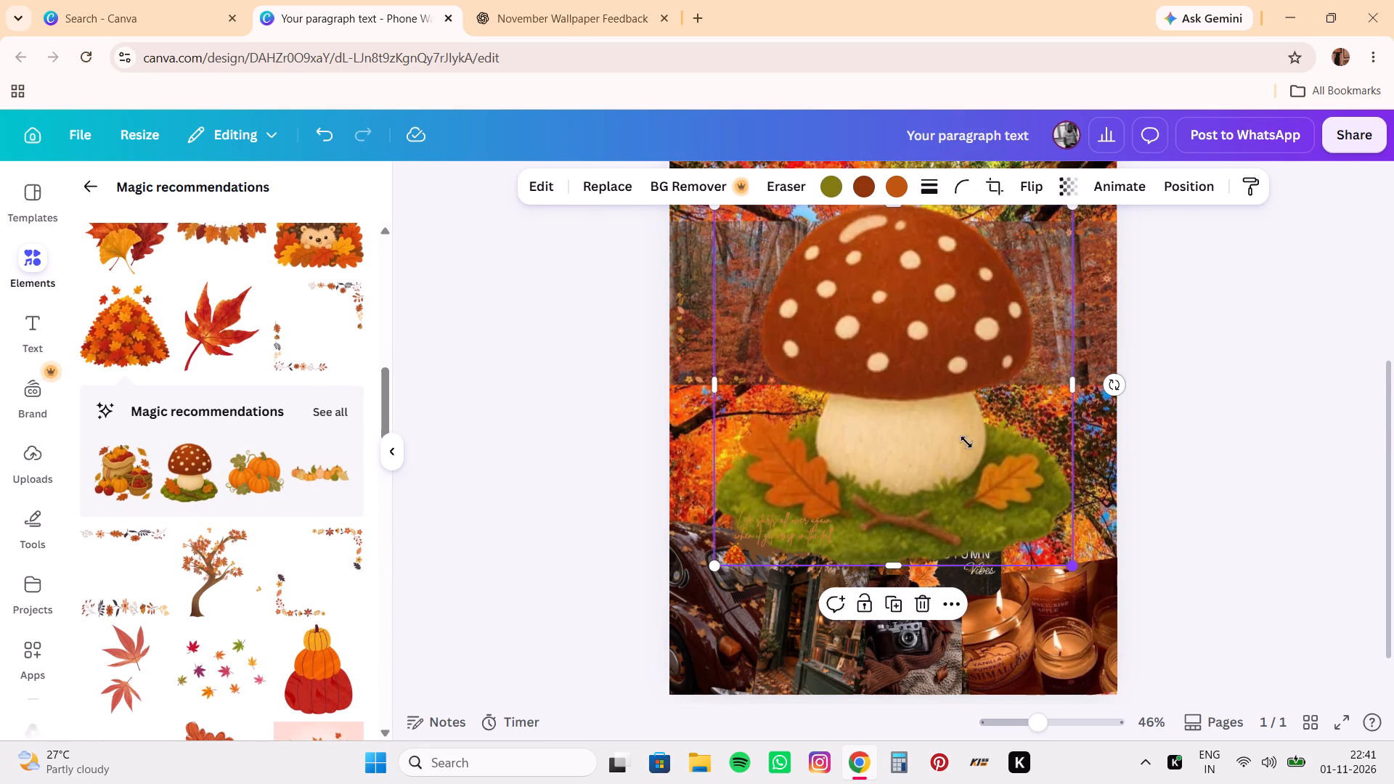
pyautogui.moveTo(966, 442); pyautogui.dragTo(879, 362)
pyautogui.moveTo(771, 253); pyautogui.dragTo(782, 327)
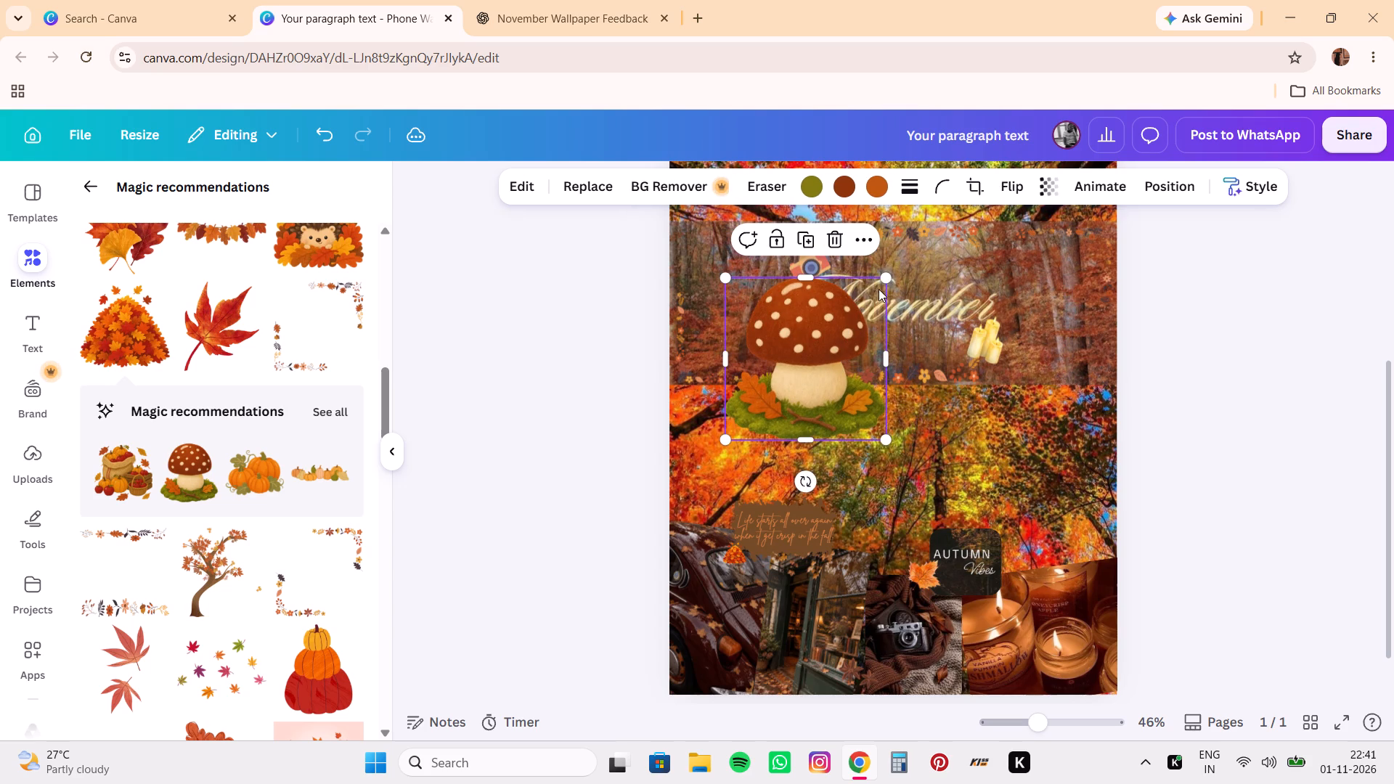
pyautogui.moveTo(886, 278); pyautogui.dragTo(773, 394)
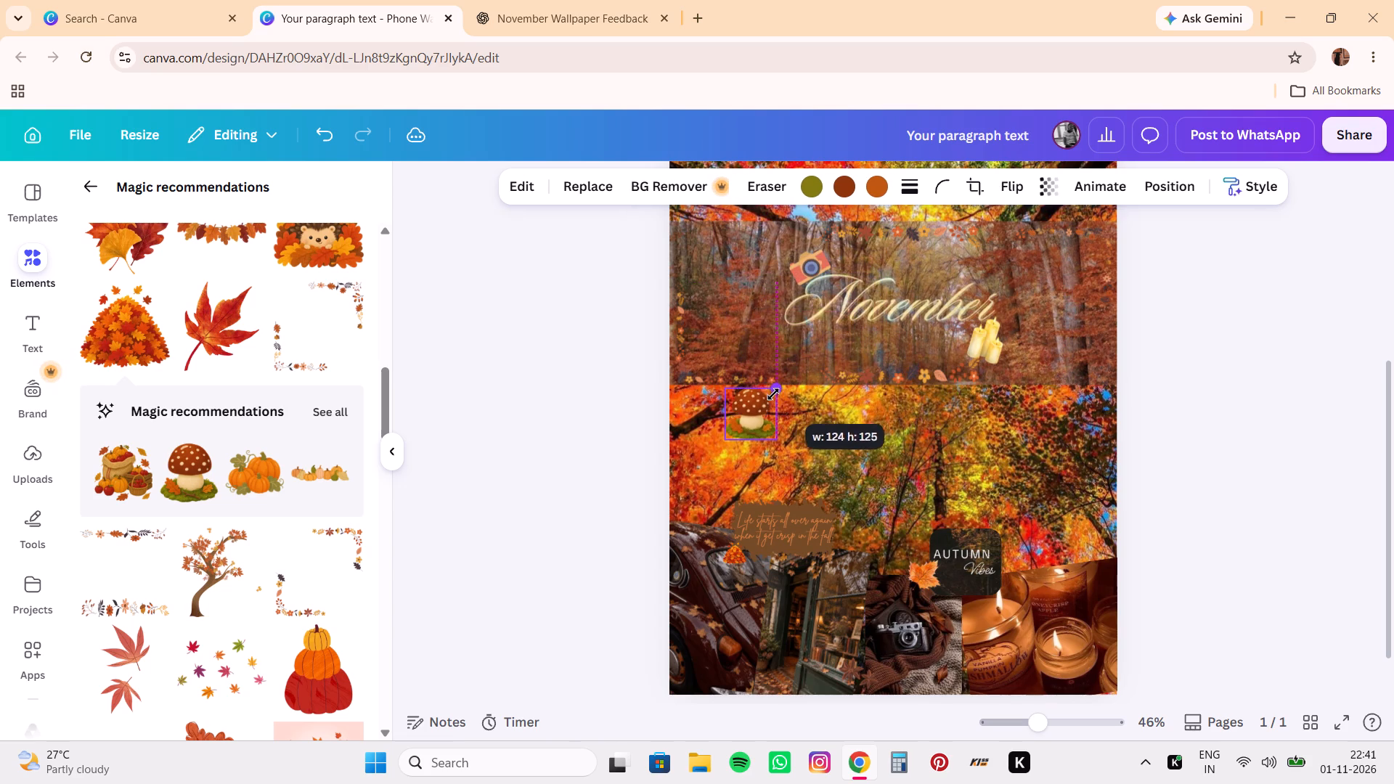
pyautogui.moveTo(773, 394); pyautogui.dragTo(747, 412)
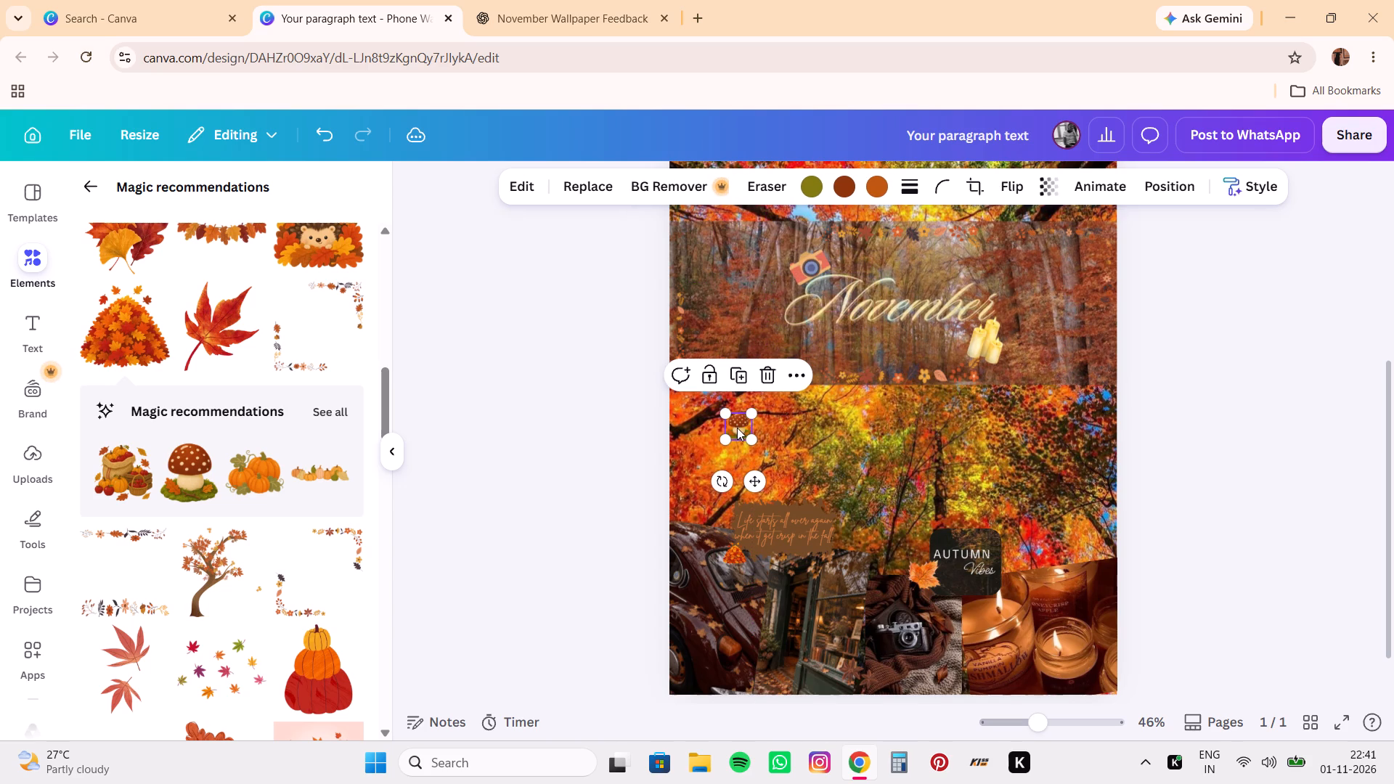
# Place the mushroom sticker on the upper-right corner of the "Life starts all over again" quote card.
pyautogui.moveTo(737, 428); pyautogui.dragTo(815, 504)
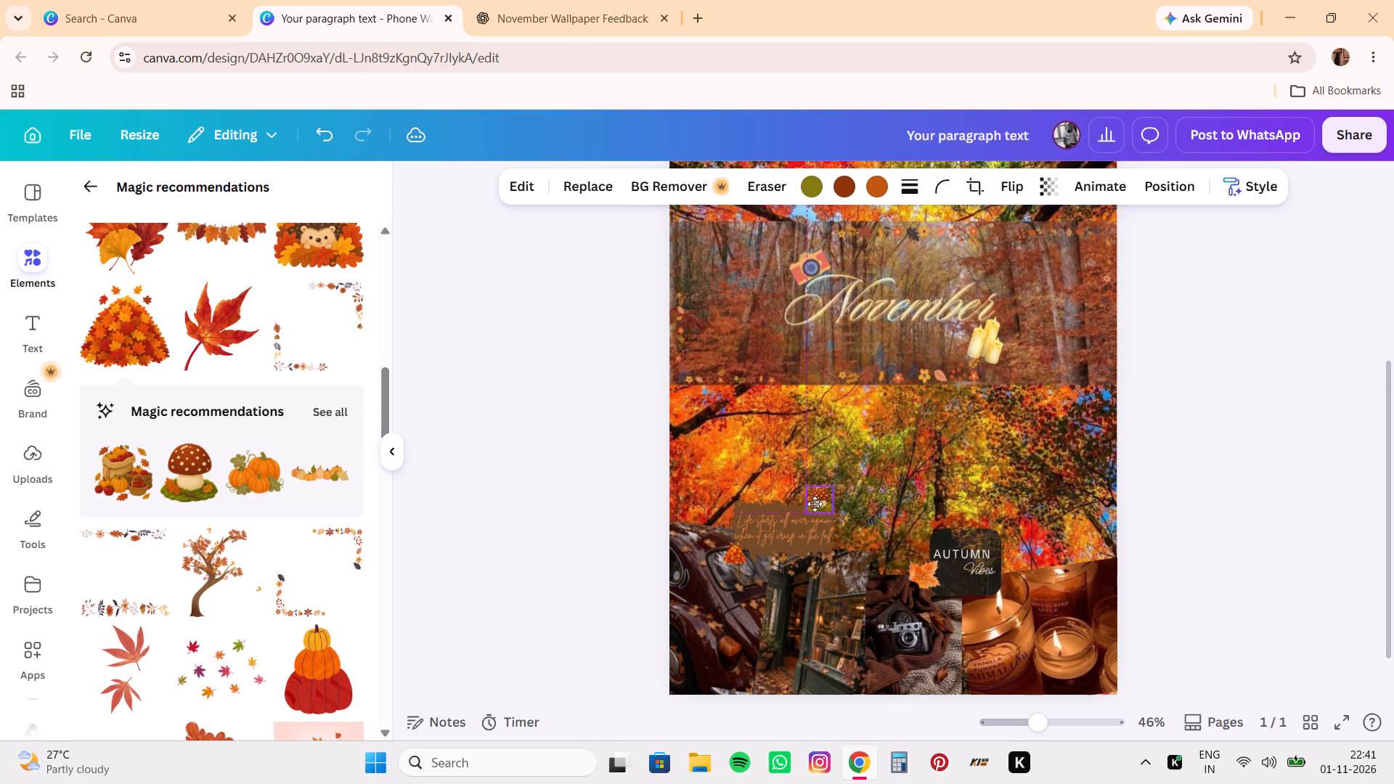
pyautogui.moveTo(815, 504); pyautogui.dragTo(814, 505)
pyautogui.click(915, 494)
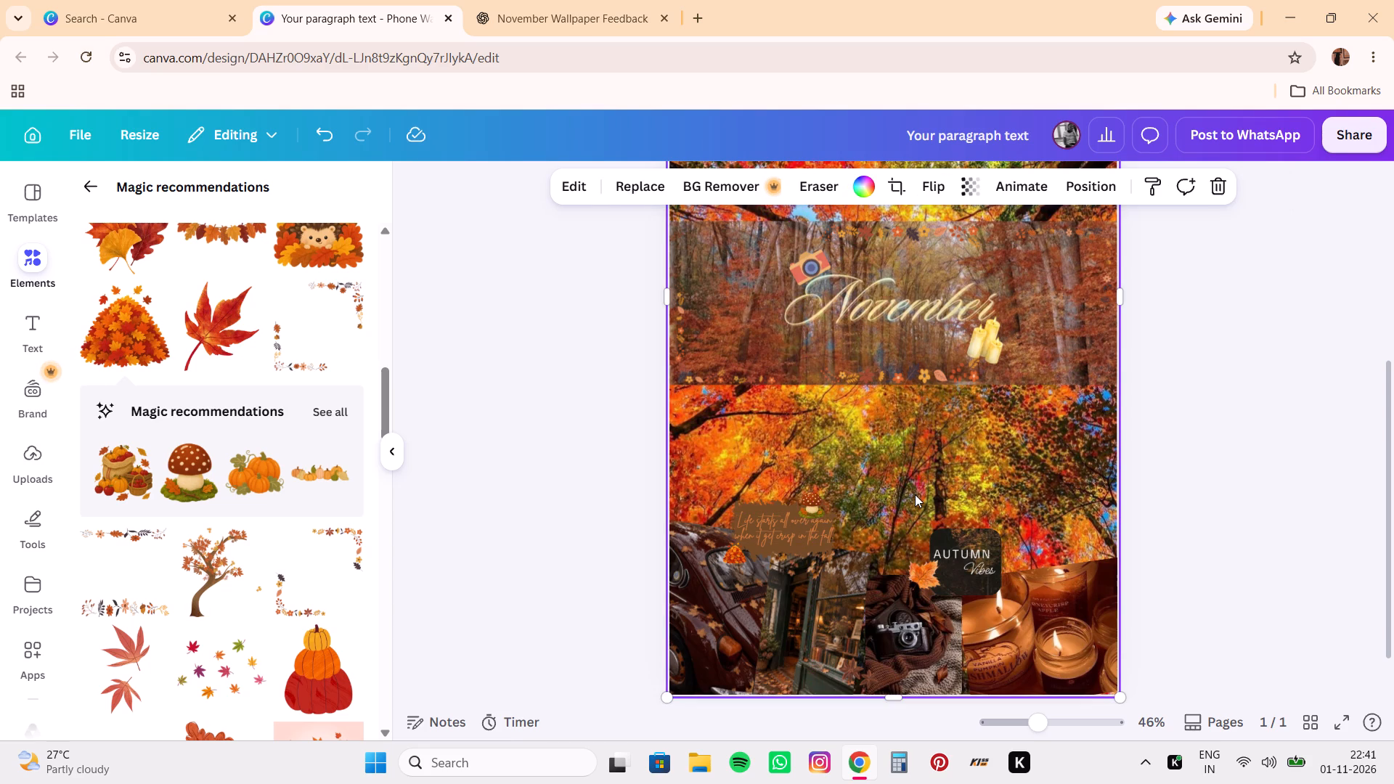
pyautogui.moveTo(814, 496); pyautogui.dragTo(828, 493)
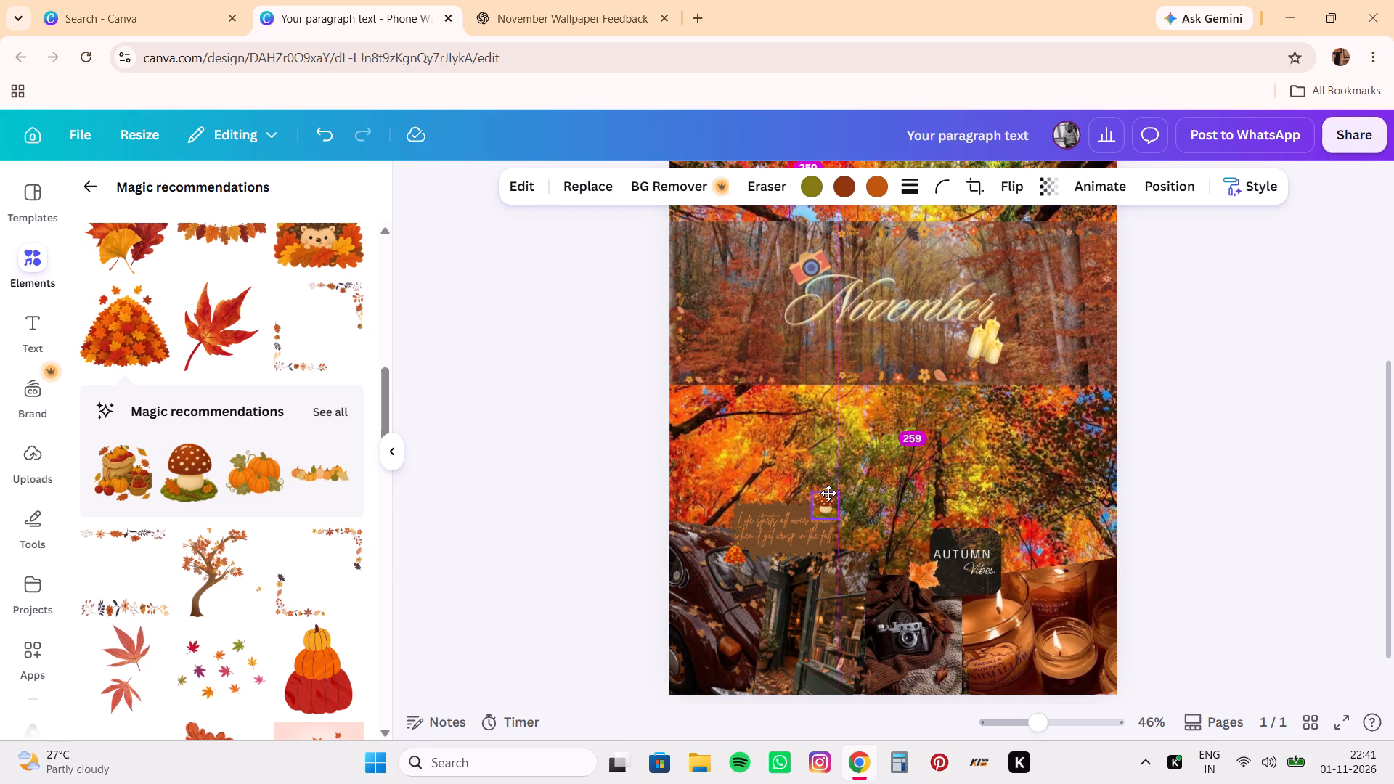
pyautogui.moveTo(828, 493); pyautogui.dragTo(821, 491)
pyautogui.click(921, 523)
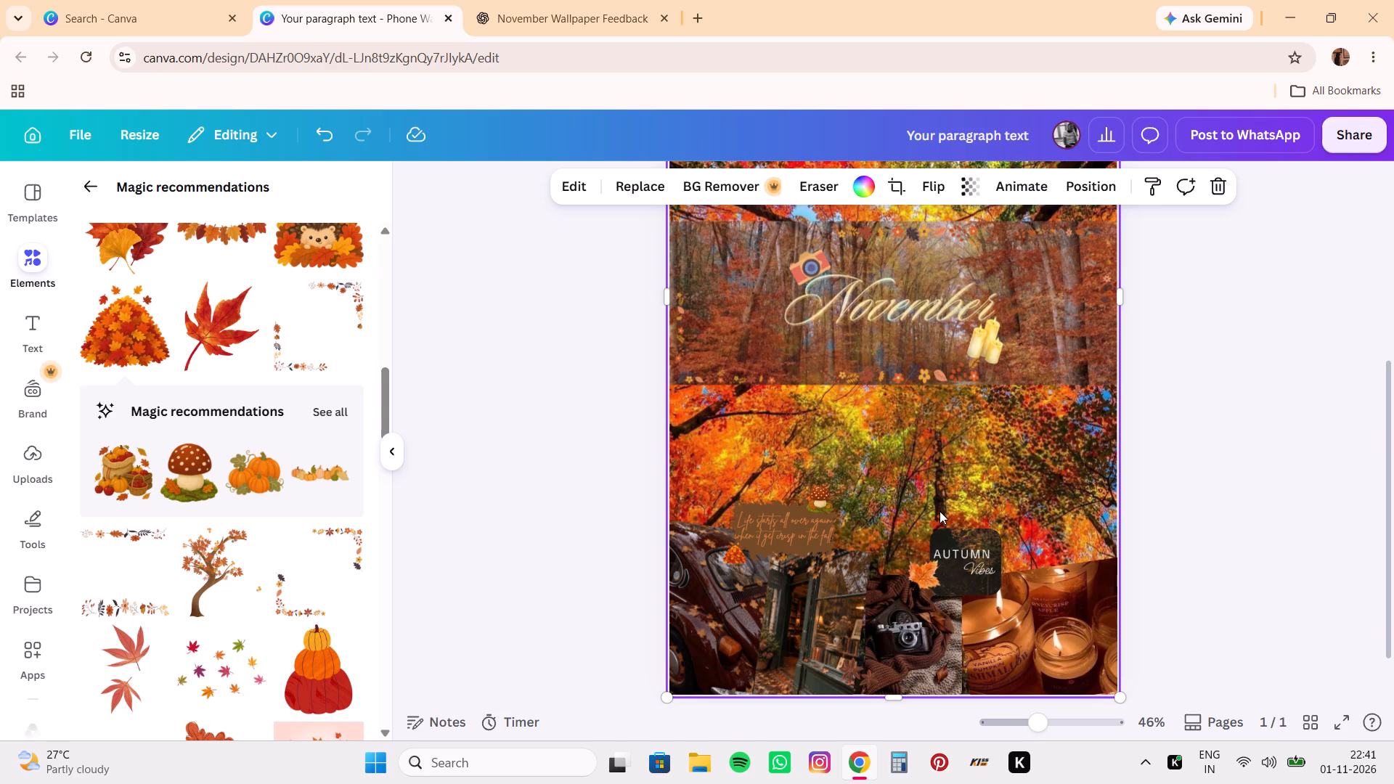
# Delete the leaf-patterned strip between the cat and cinnamon photos at the top of the wallpaper.
pyautogui.scroll(1, 884, 420)
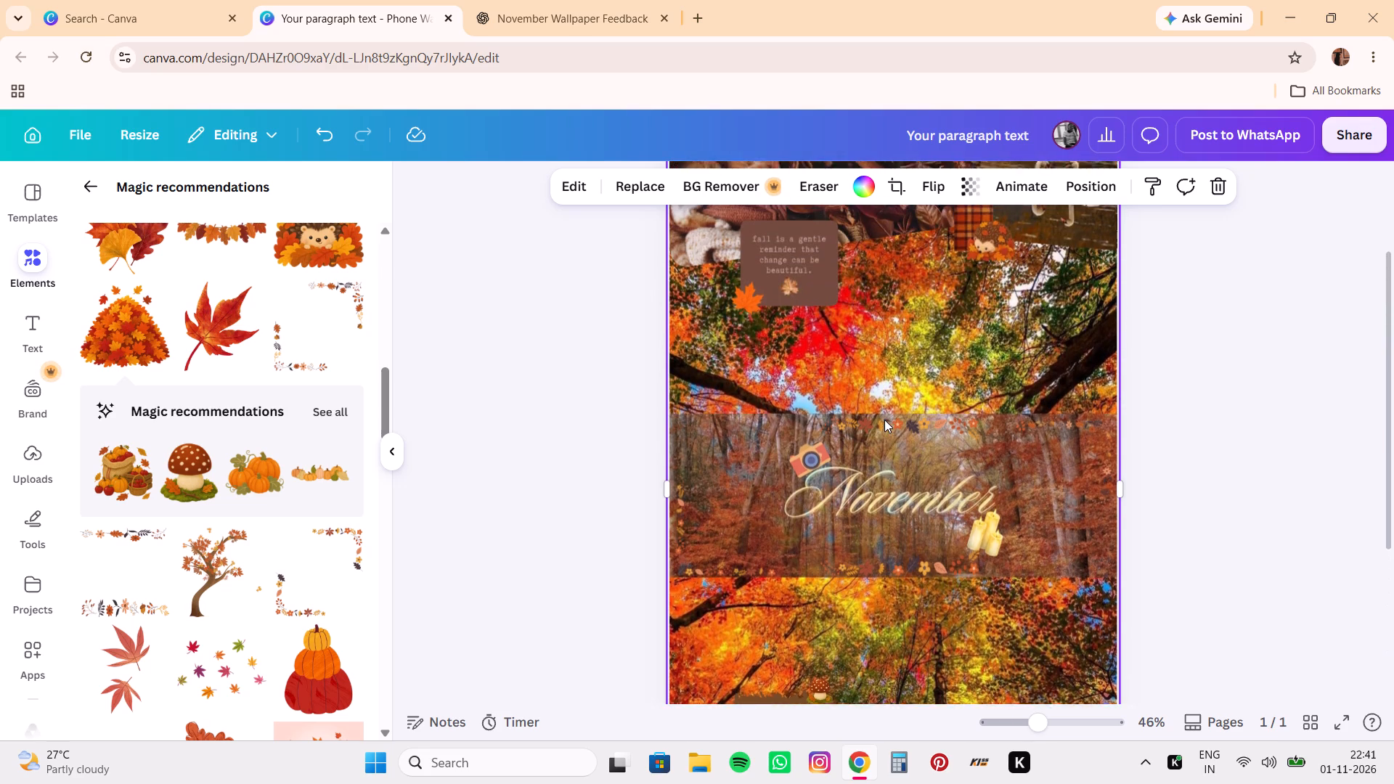
pyautogui.scroll(2, 884, 420)
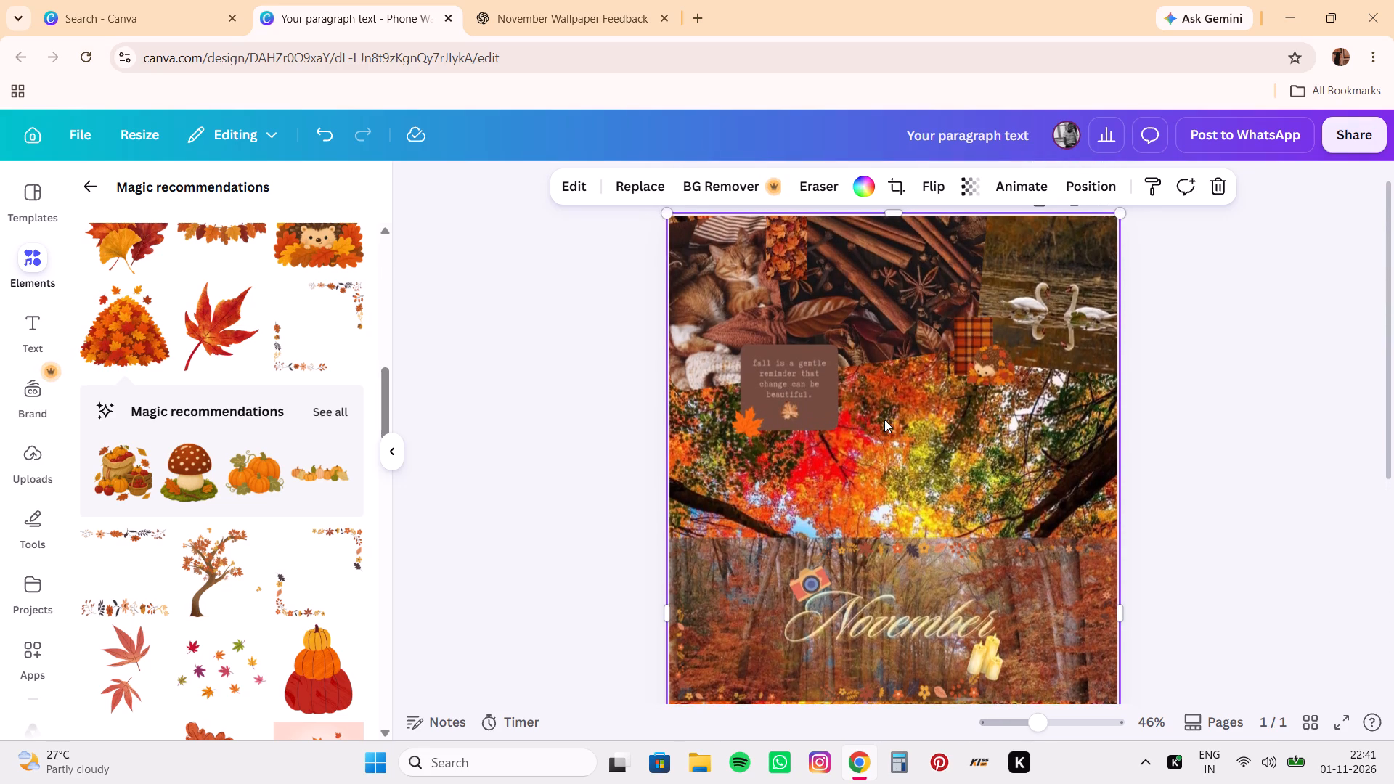
pyautogui.scroll(2, 884, 420)
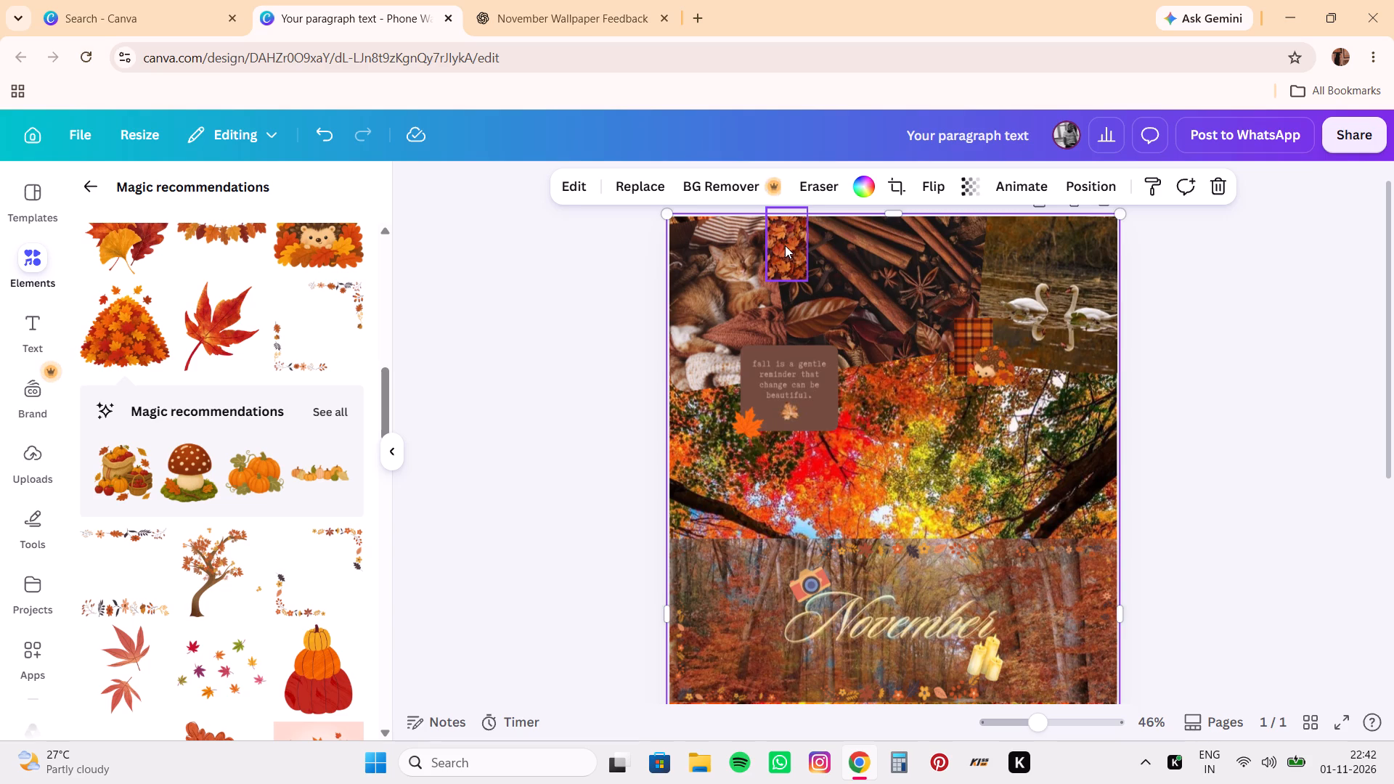
pyautogui.moveTo(785, 245); pyautogui.dragTo(791, 274)
pyautogui.click(818, 341)
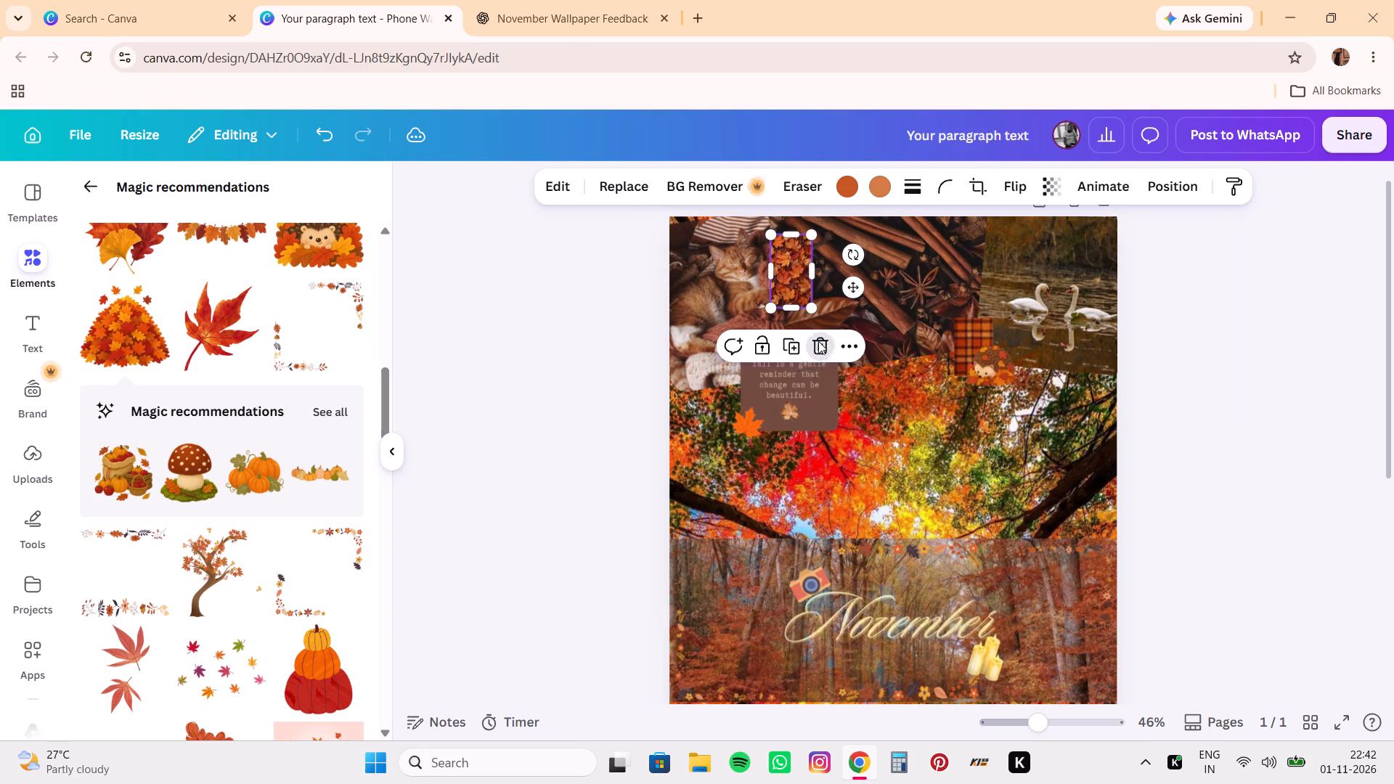
pyautogui.click(942, 396)
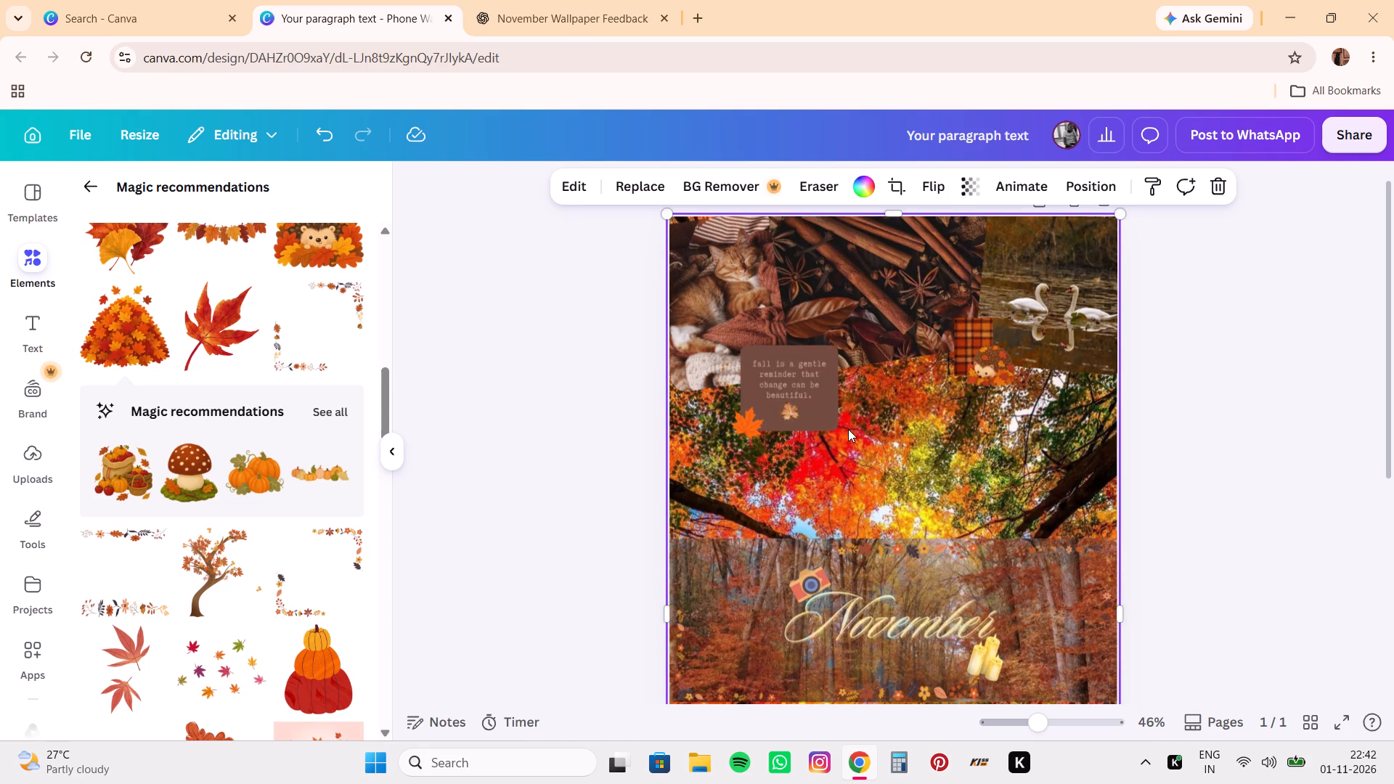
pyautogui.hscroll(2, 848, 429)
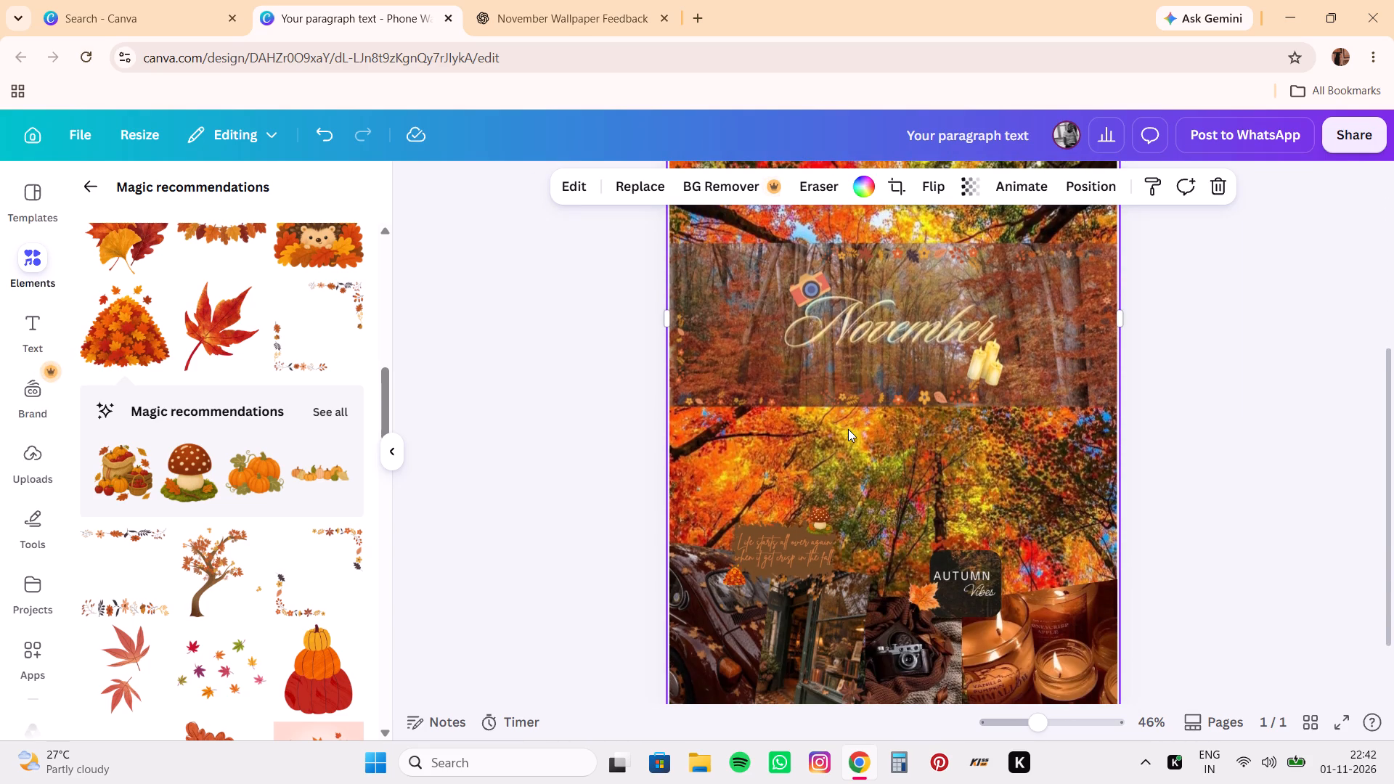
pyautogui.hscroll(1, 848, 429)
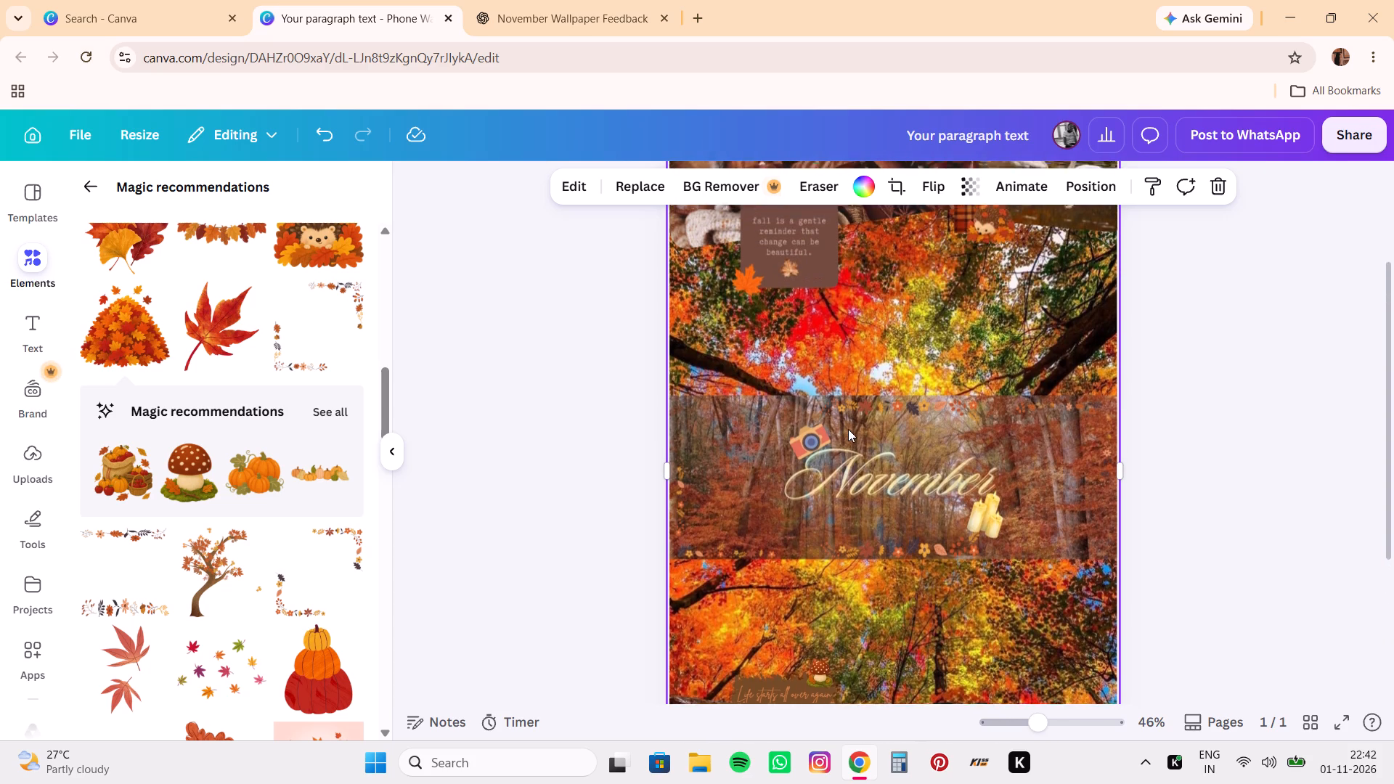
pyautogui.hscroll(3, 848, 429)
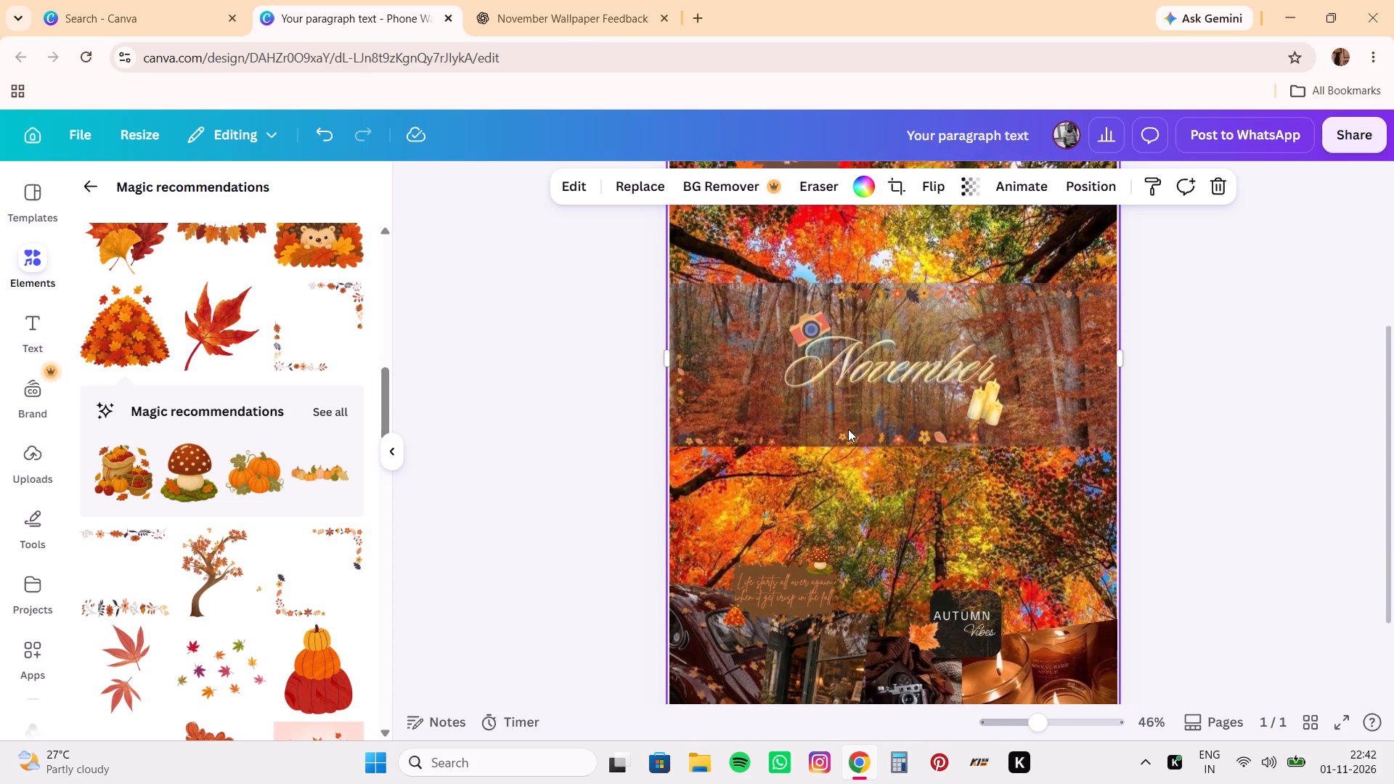
# Review the wallpaper from top to bottom, checking the balance of photos, quote cards and stickers.
pyautogui.hscroll(1, 848, 429)
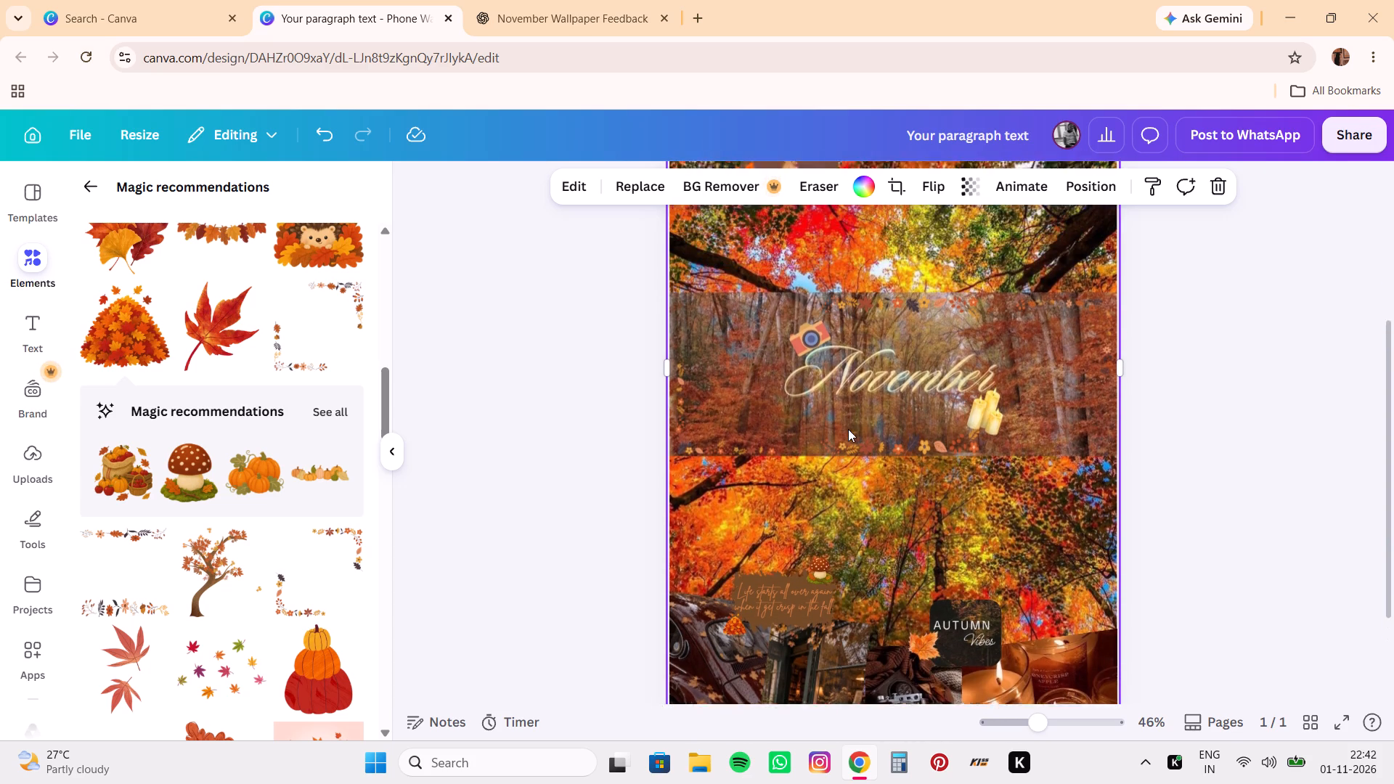
pyautogui.hscroll(2, 848, 429)
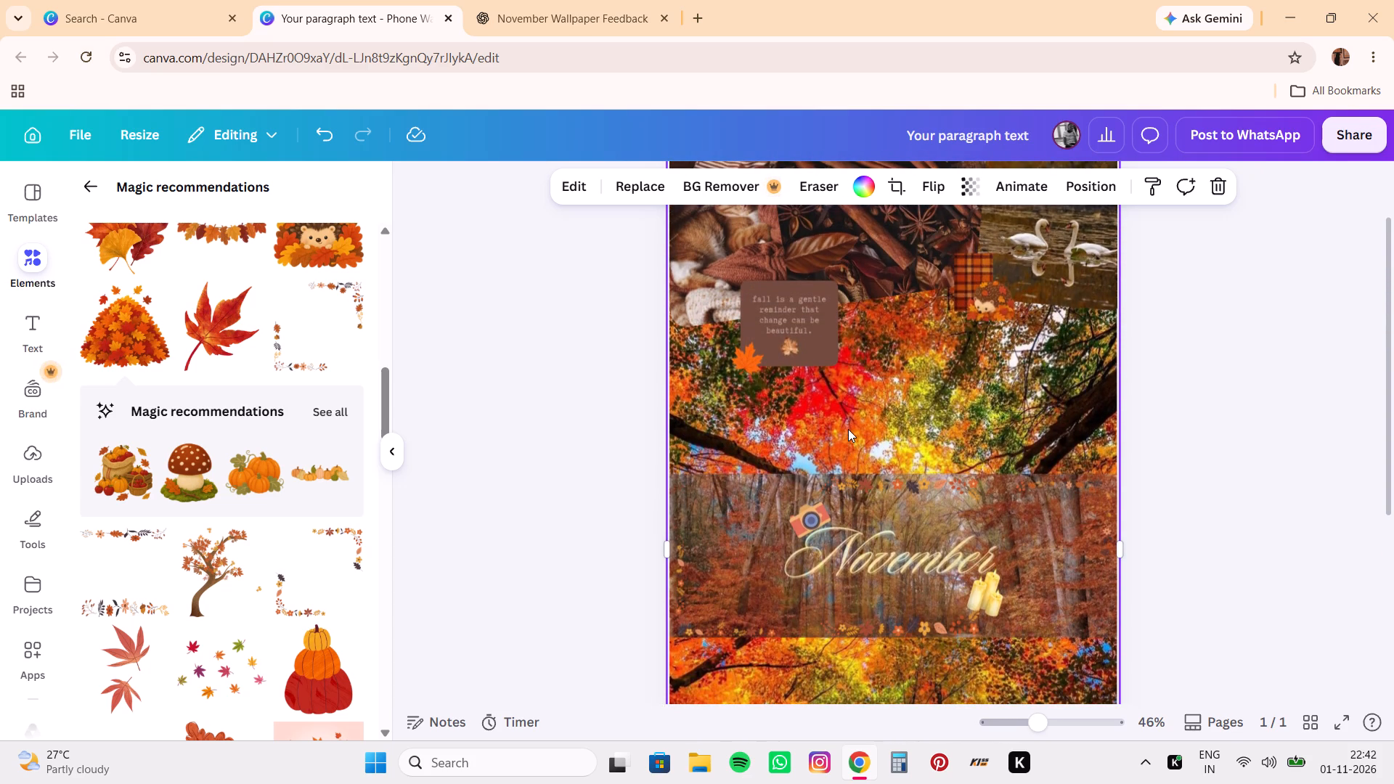
pyautogui.hscroll(1, 848, 429)
pyautogui.scroll(1, 924, 362)
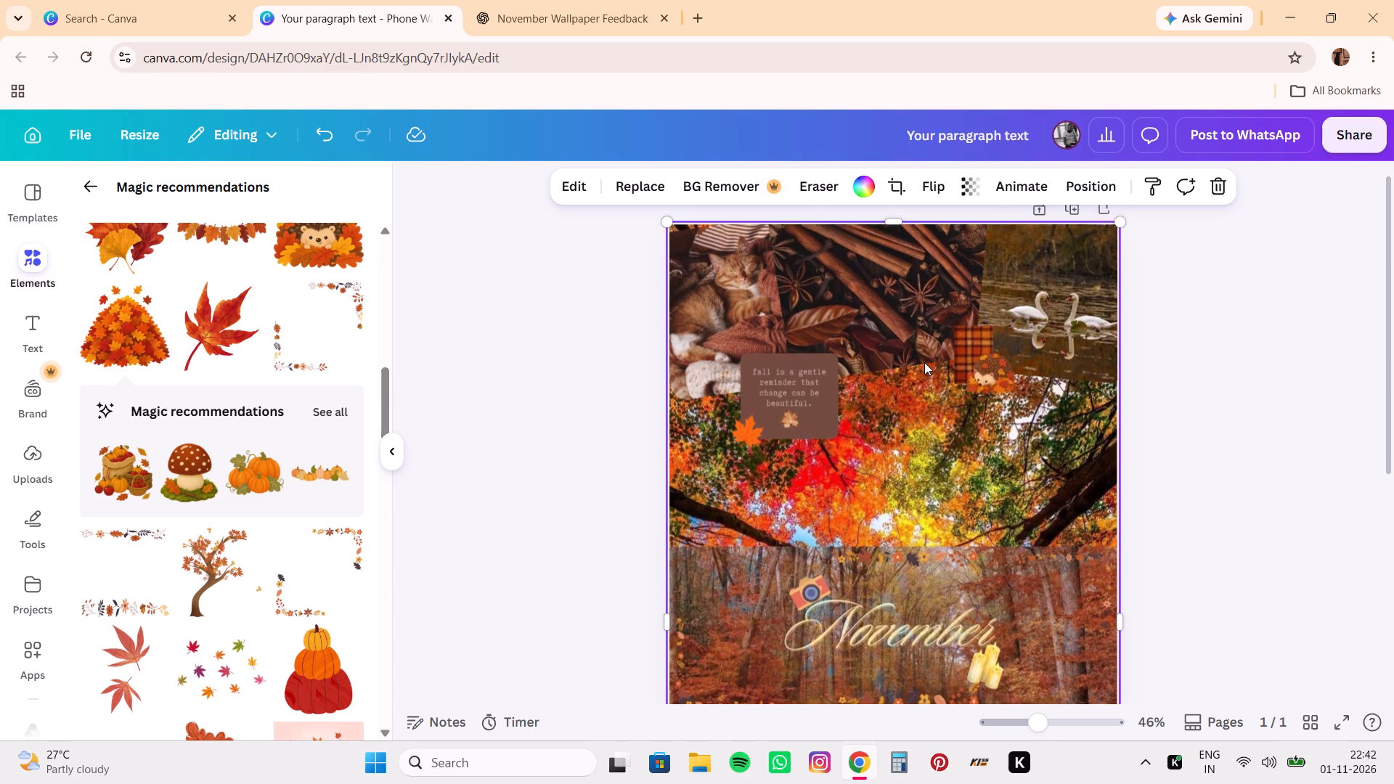
pyautogui.scroll(1, 924, 362)
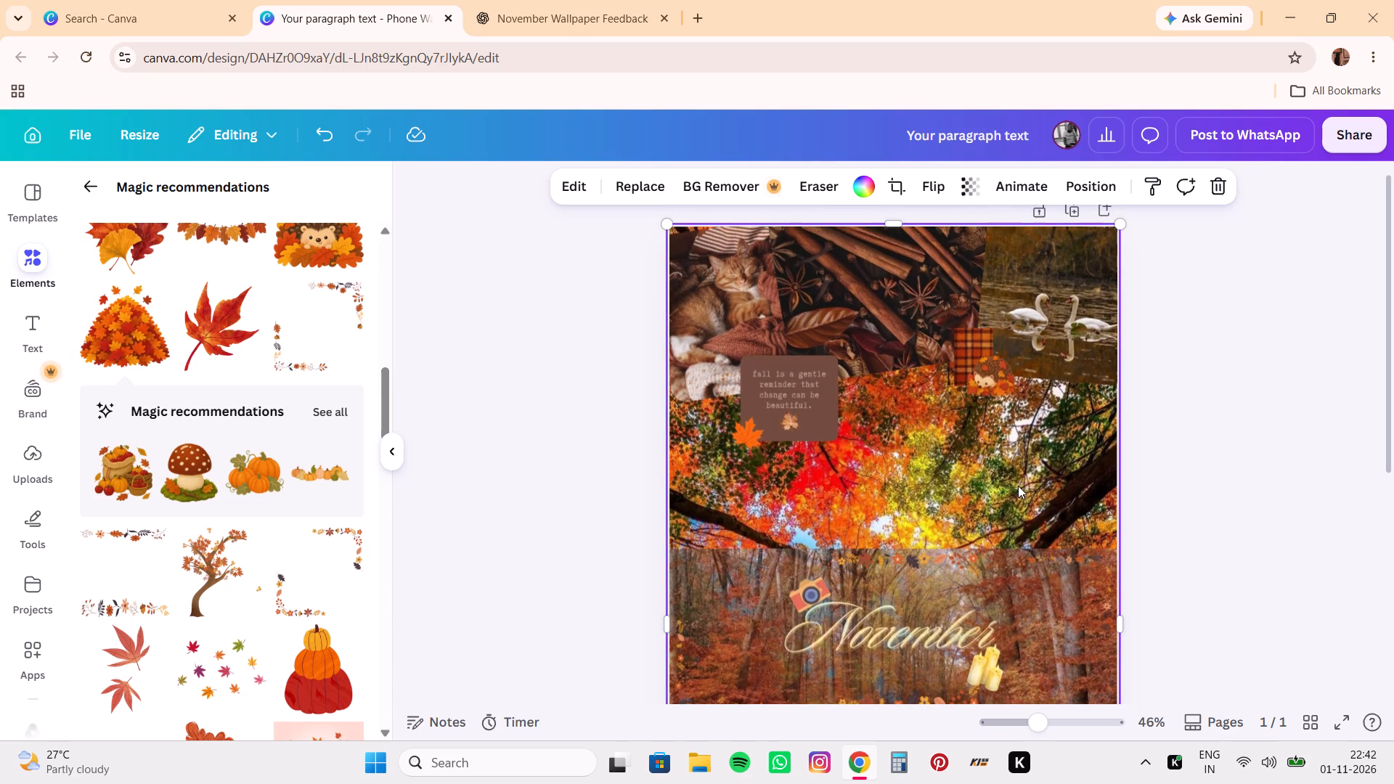
pyautogui.scroll(-6, 1018, 486)
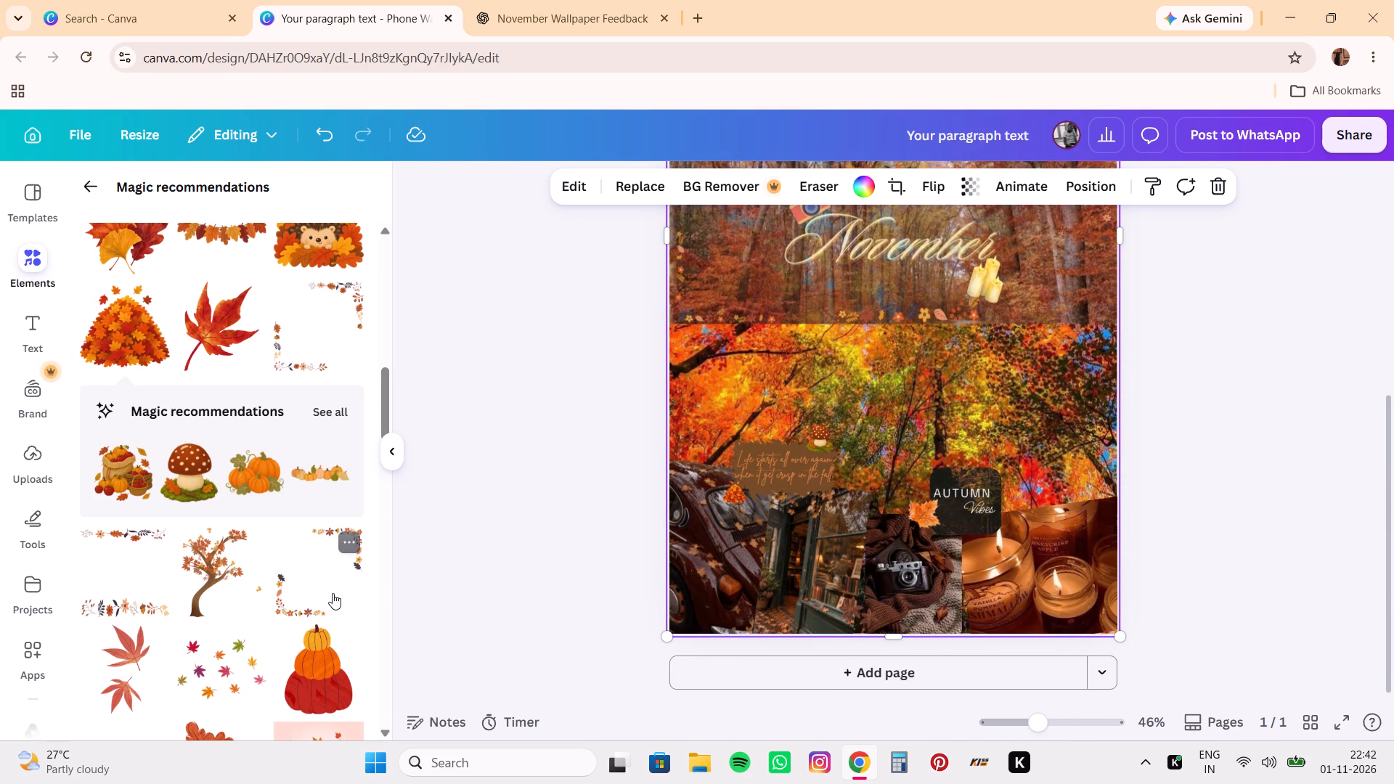
# Browse the recommended autumn graphics for another small sticker that suits the wallpaper.
pyautogui.scroll(-6, 333, 593)
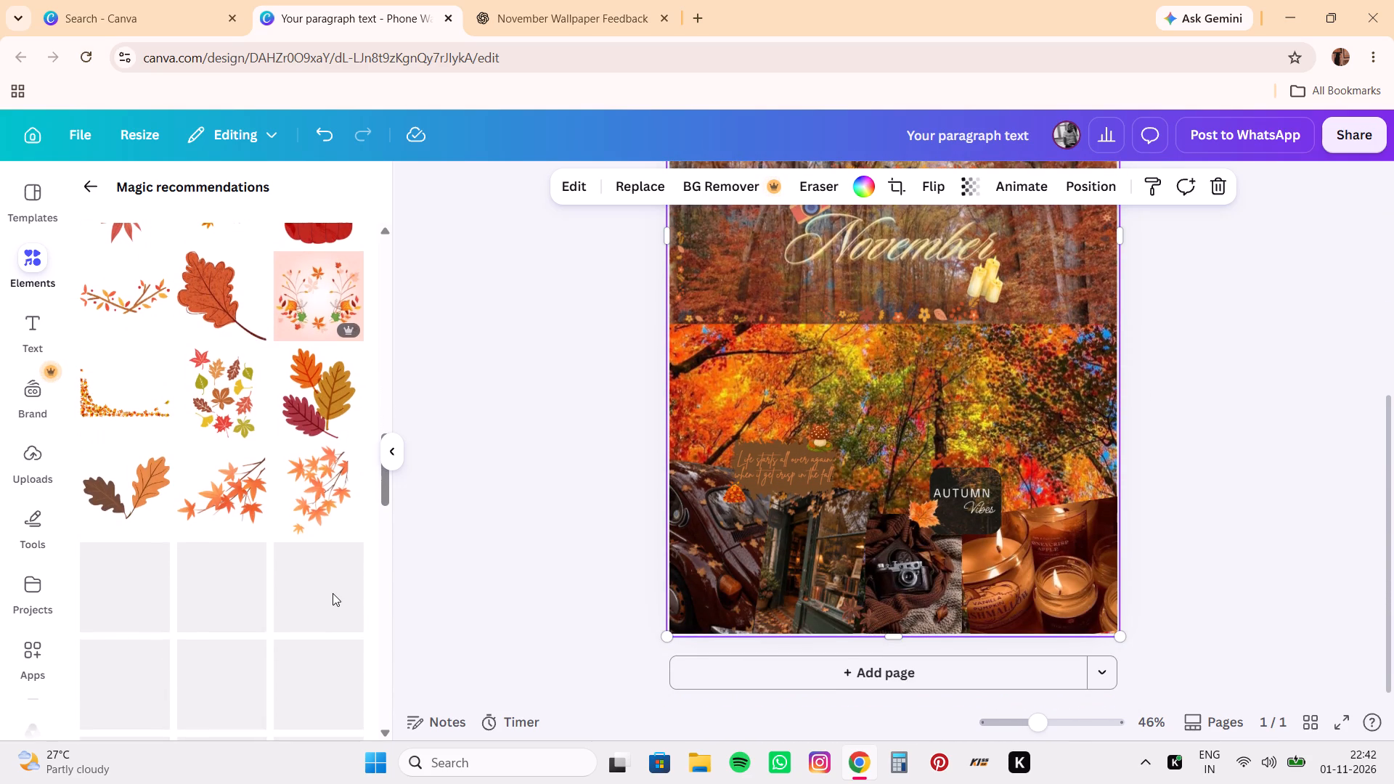
pyautogui.scroll(-2, 333, 593)
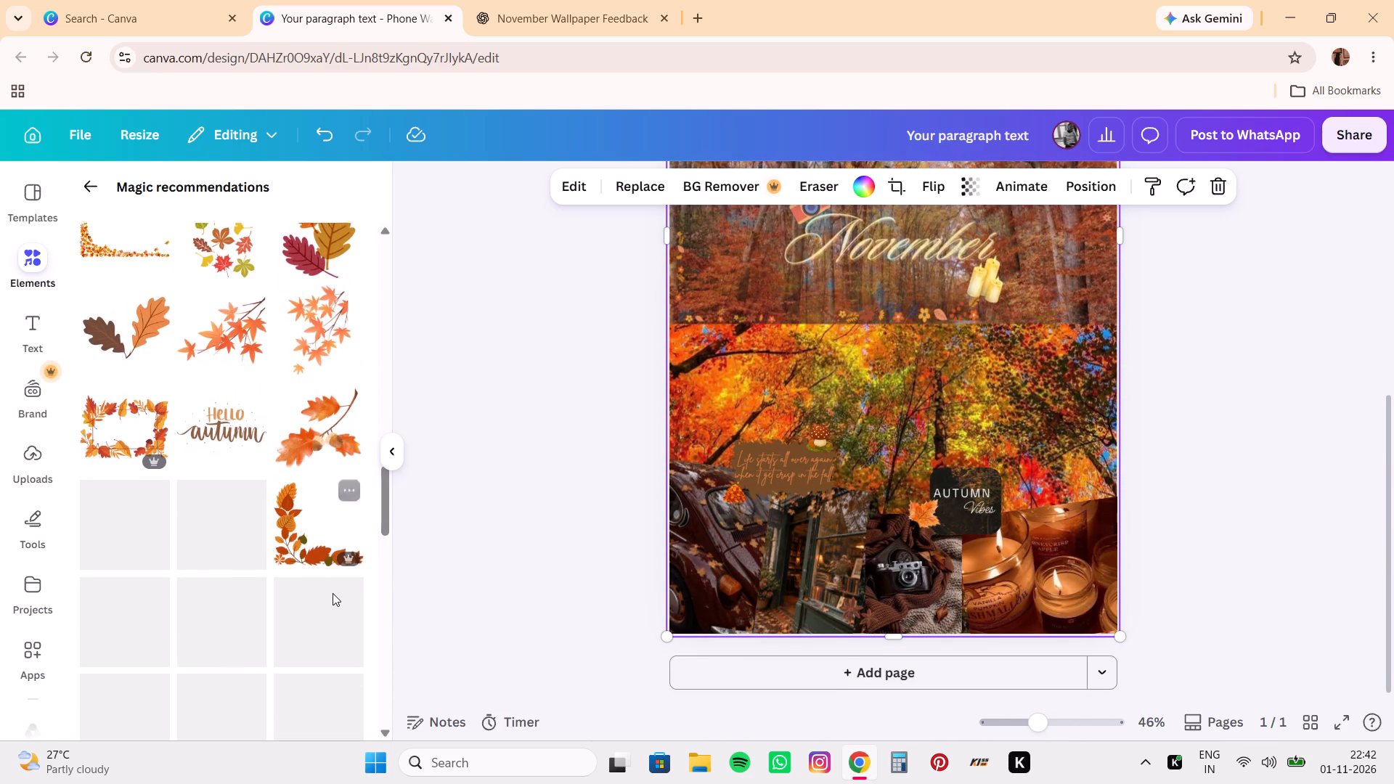
pyautogui.scroll(-4, 333, 593)
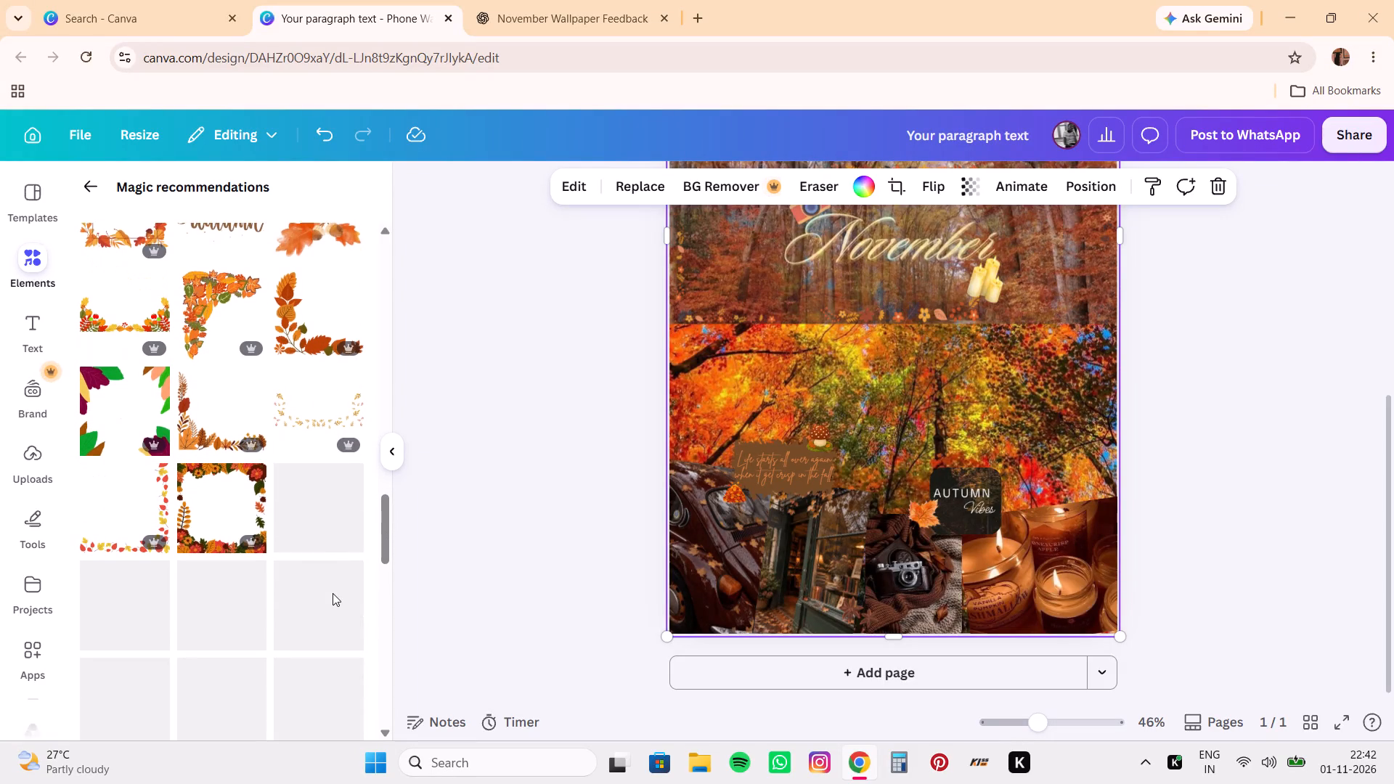
pyautogui.scroll(-3, 333, 593)
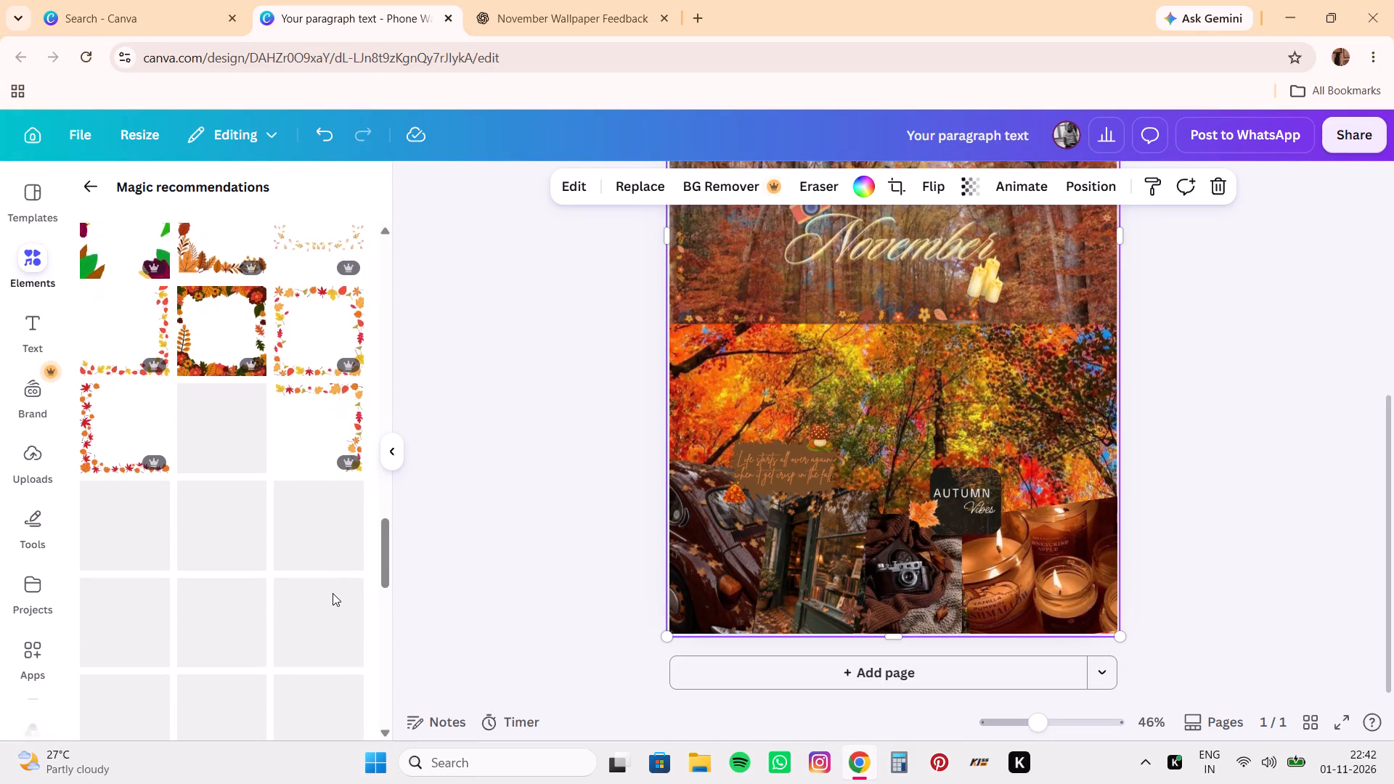
pyautogui.scroll(-1, 333, 593)
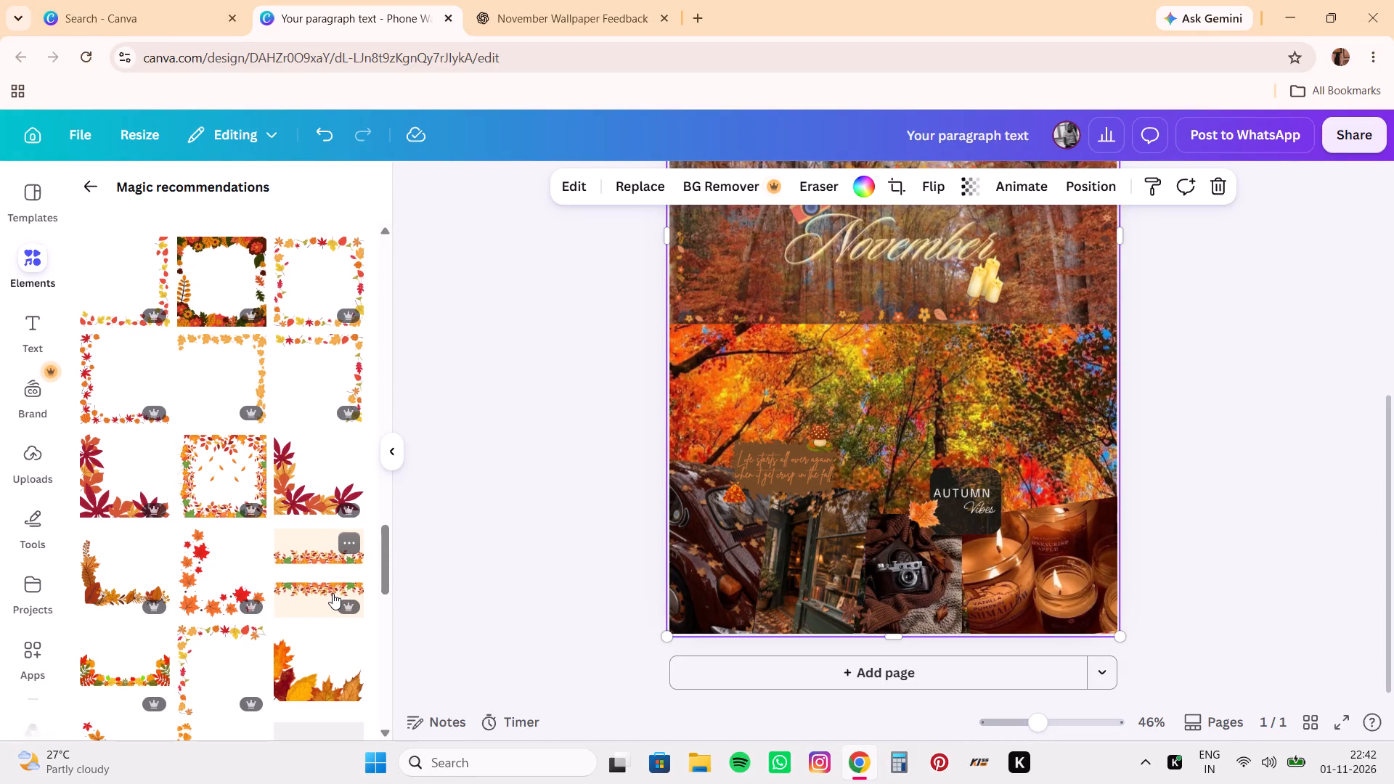
pyautogui.scroll(-8, 333, 593)
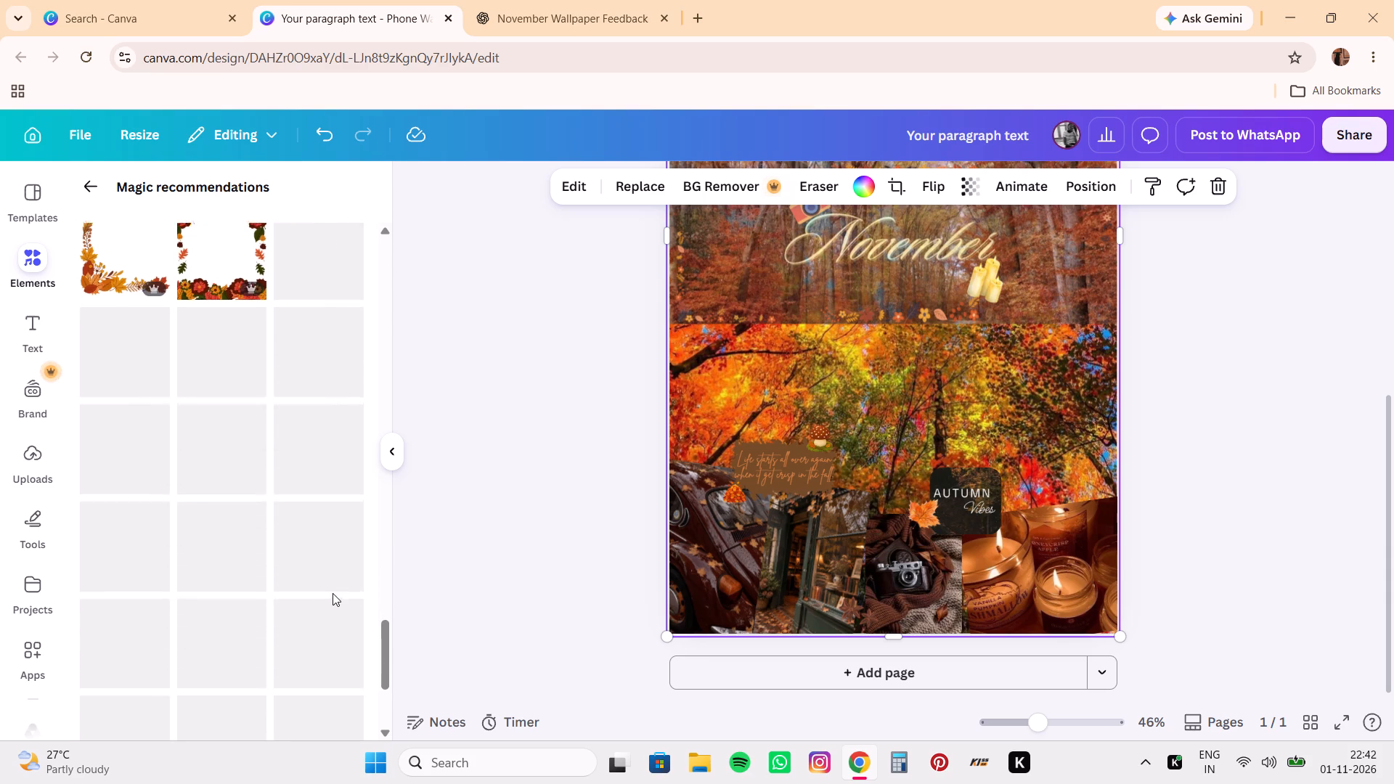
pyautogui.scroll(-2, 333, 593)
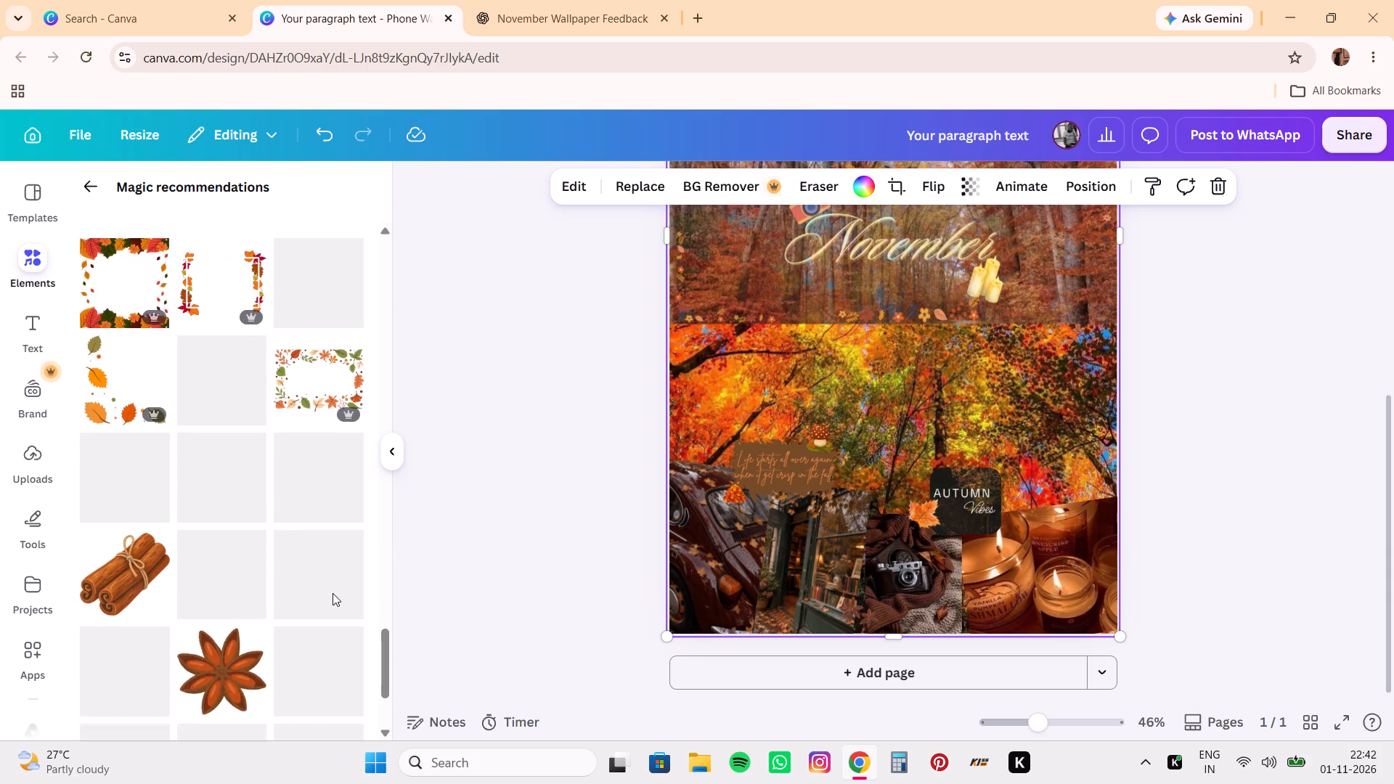
pyautogui.scroll(-4, 333, 593)
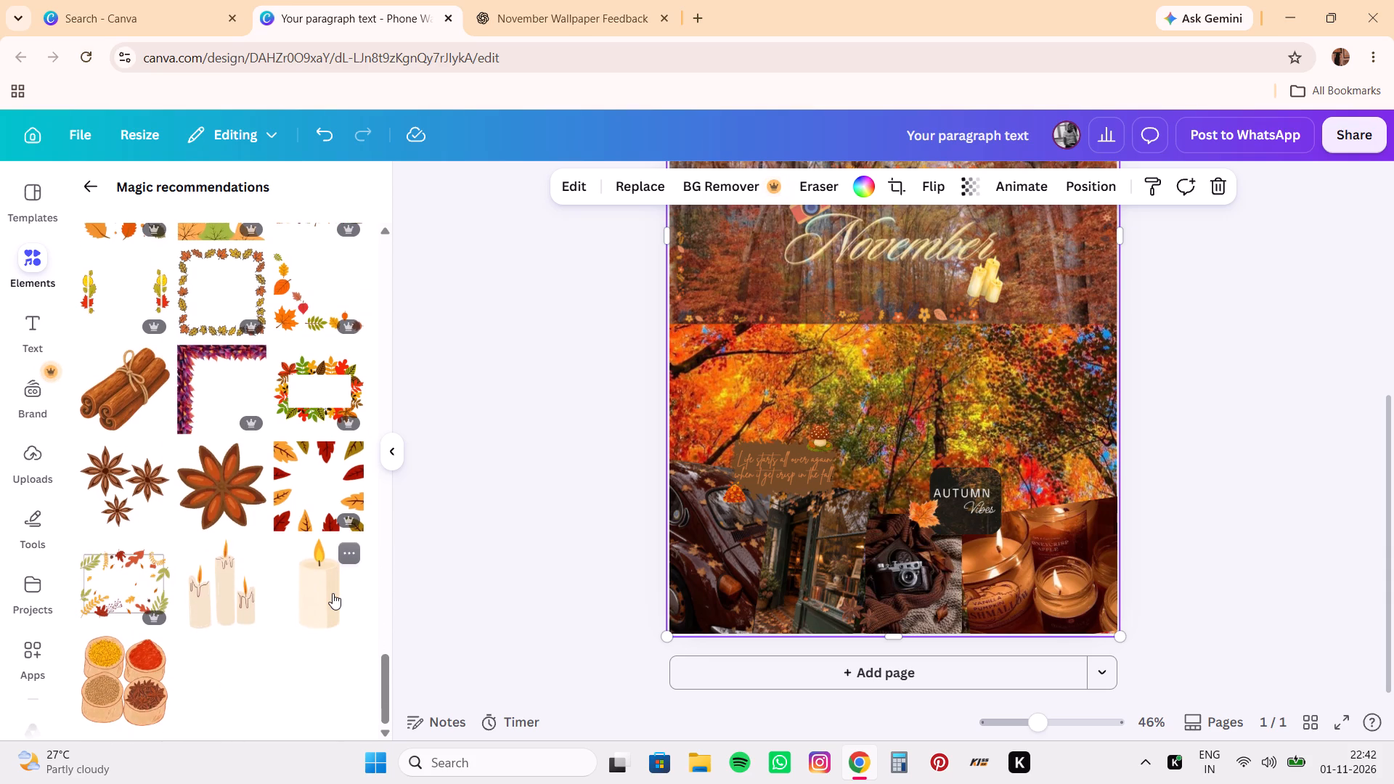
pyautogui.scroll(-1, 333, 593)
pyautogui.scroll(8, 333, 593)
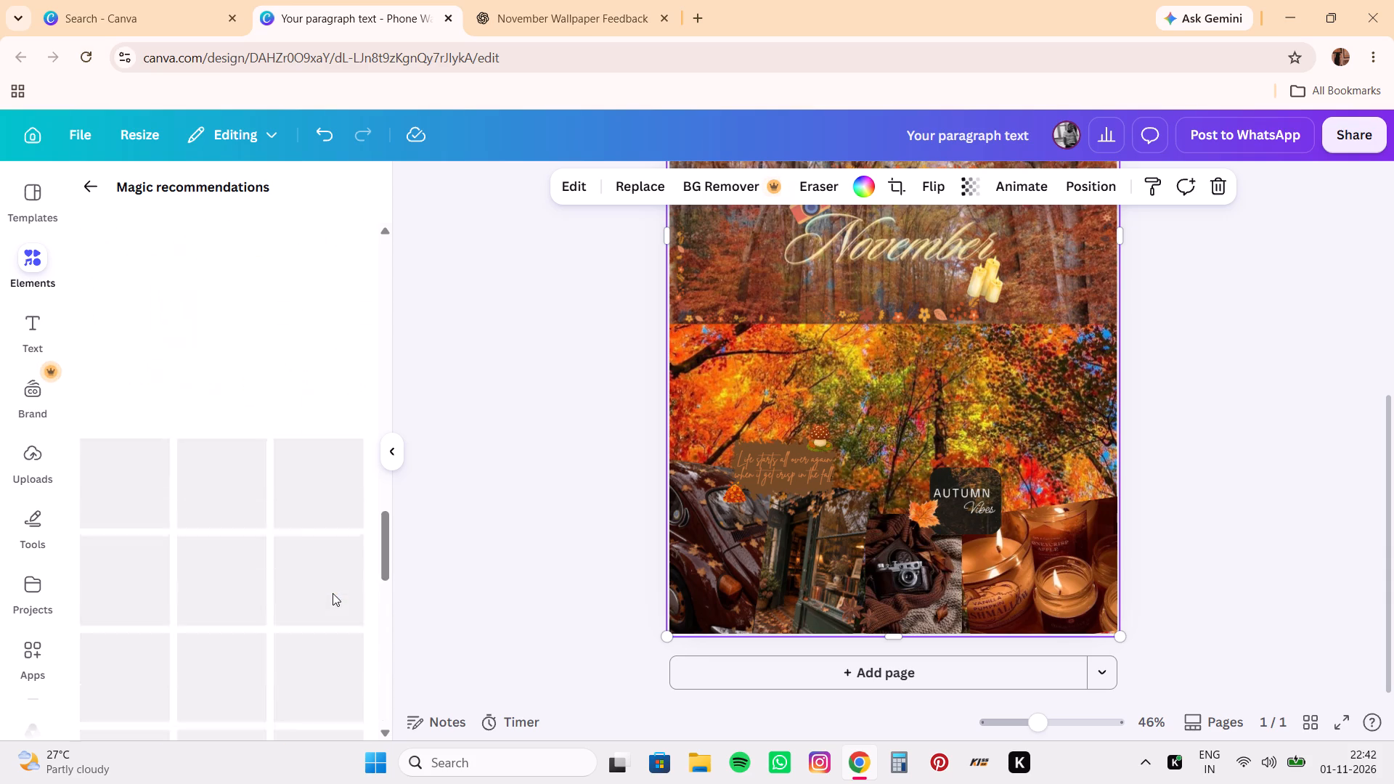
pyautogui.scroll(7, 333, 593)
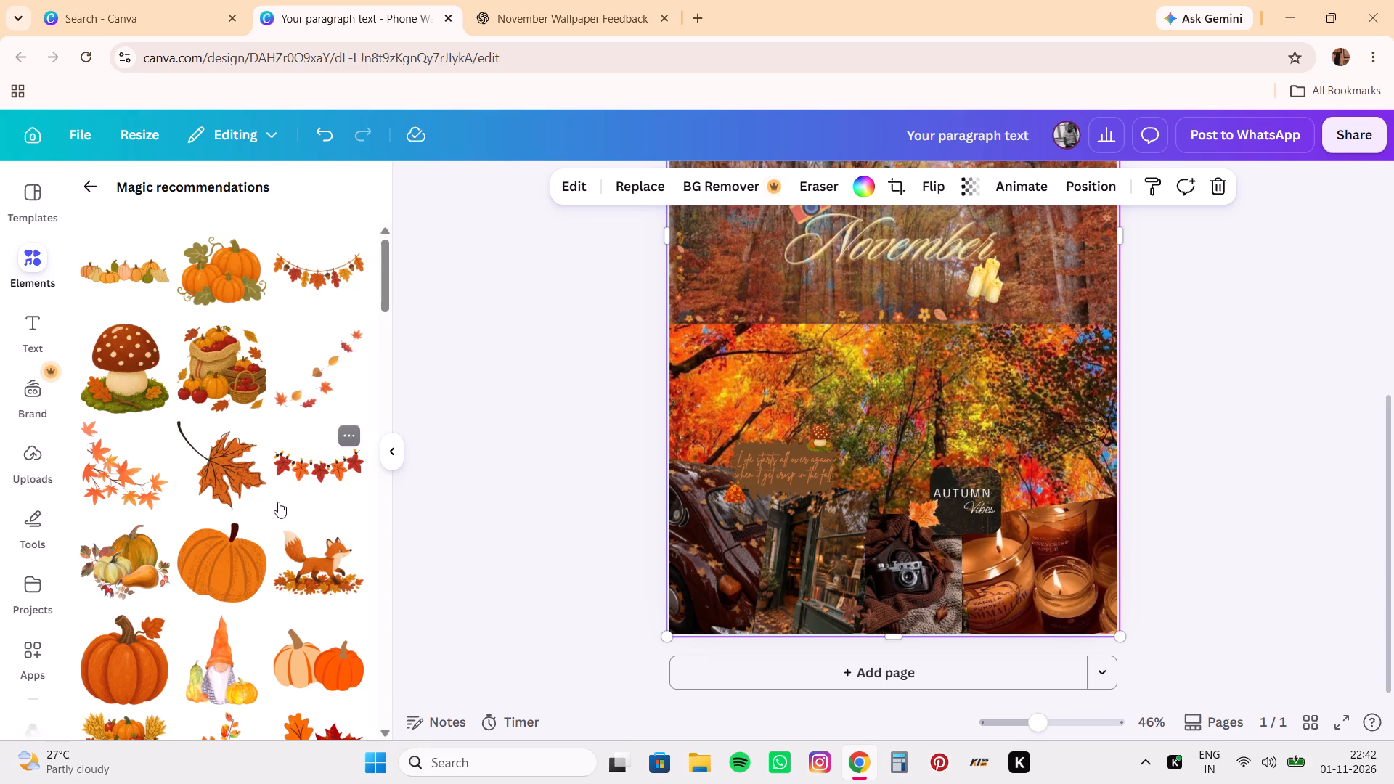
# Add the walking fox on autumn leaves from the recommendations and shrink it to a tiny sticker.
pyautogui.scroll(-2, 278, 502)
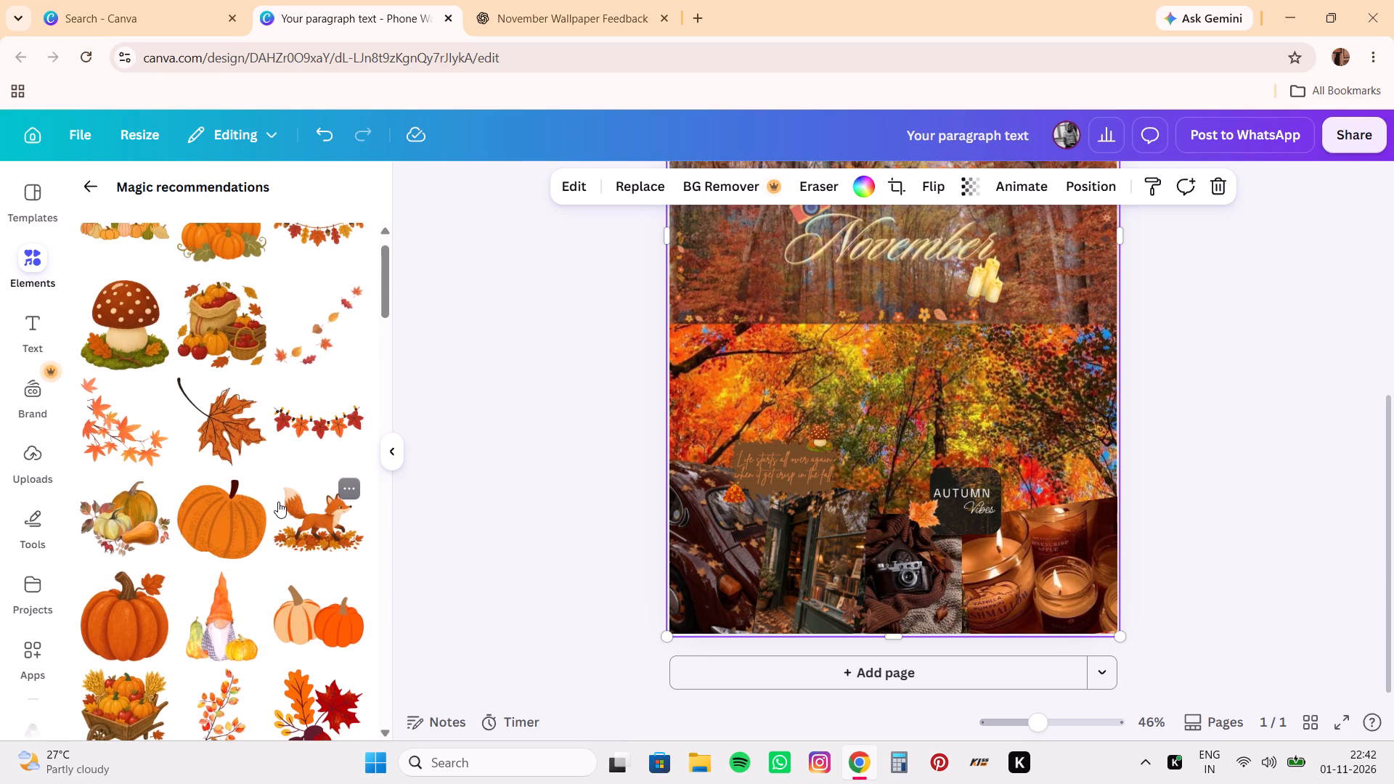
pyautogui.click(316, 527)
pyautogui.scroll(1, 913, 252)
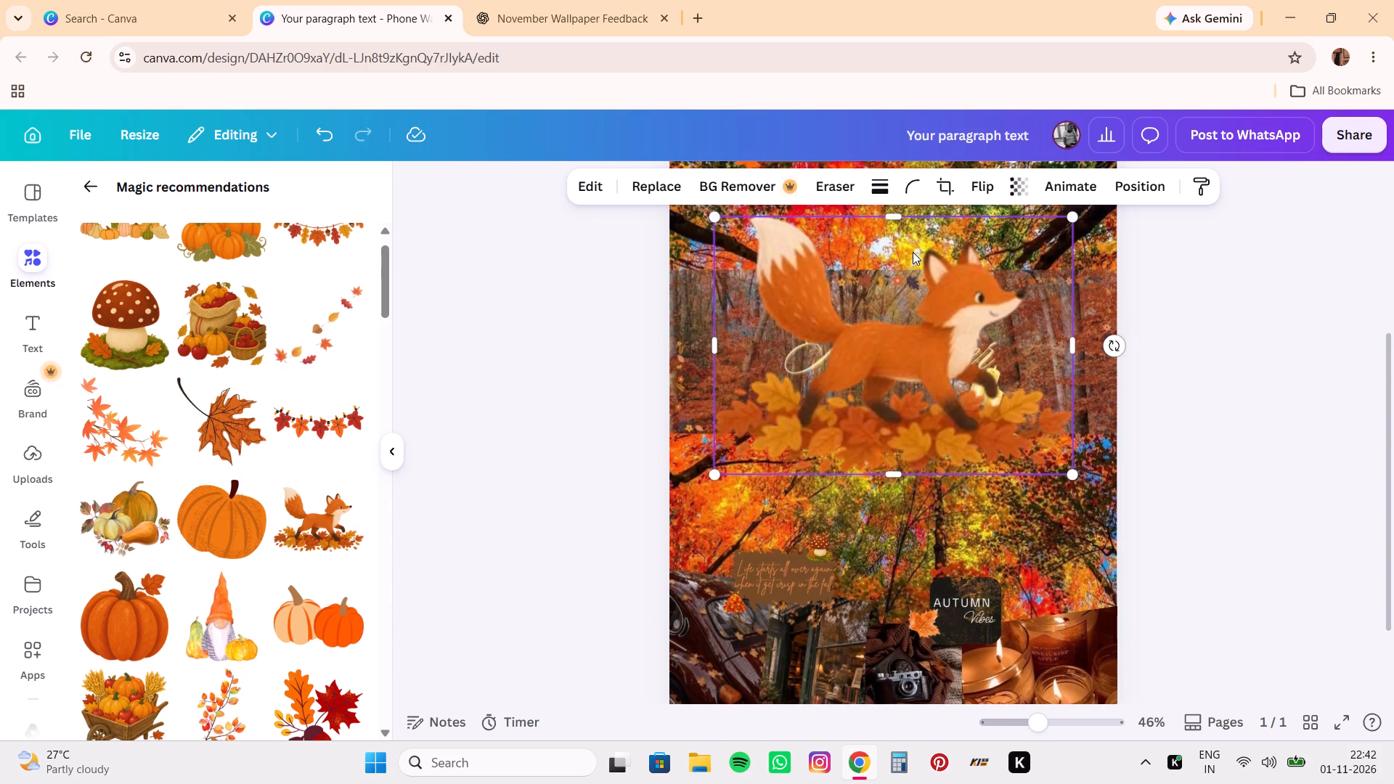
pyautogui.moveTo(1070, 219); pyautogui.dragTo(980, 295)
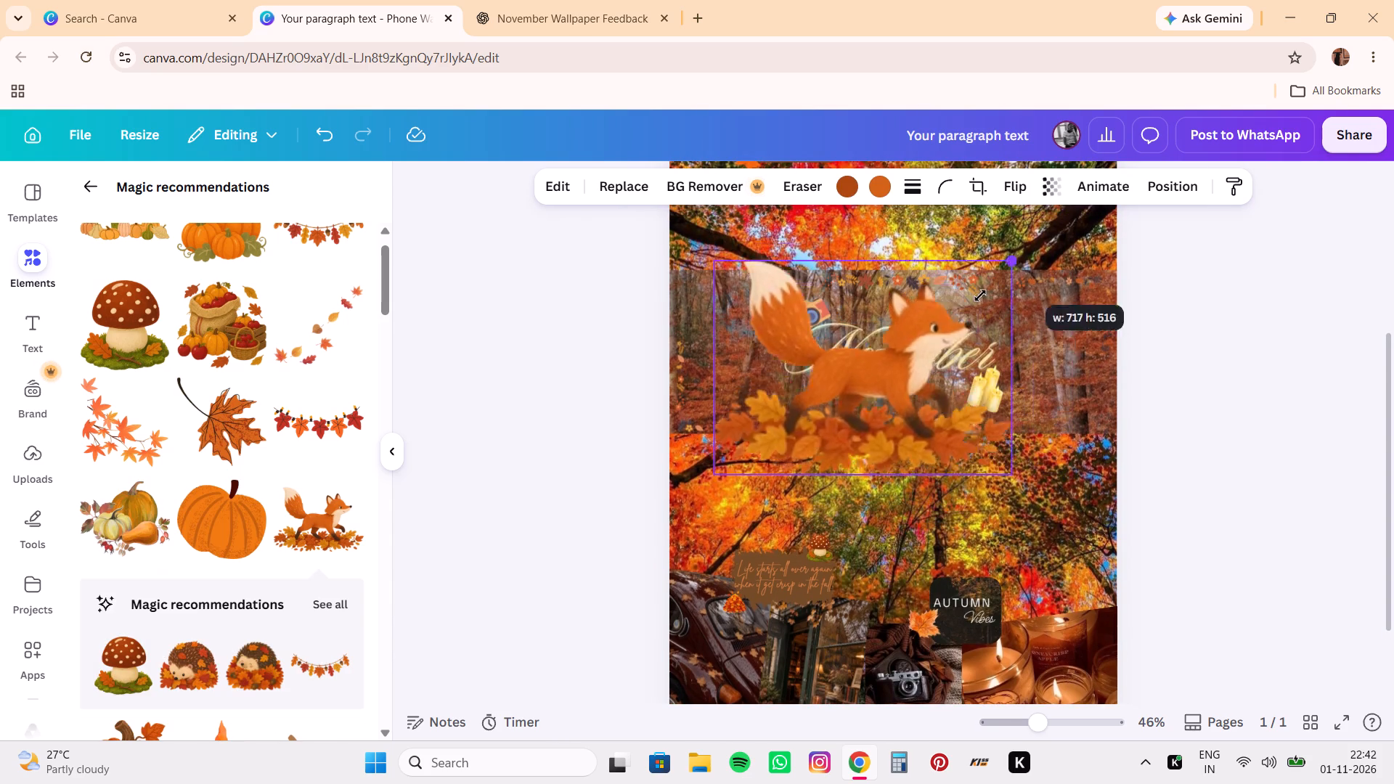
pyautogui.moveTo(980, 295); pyautogui.dragTo(746, 435)
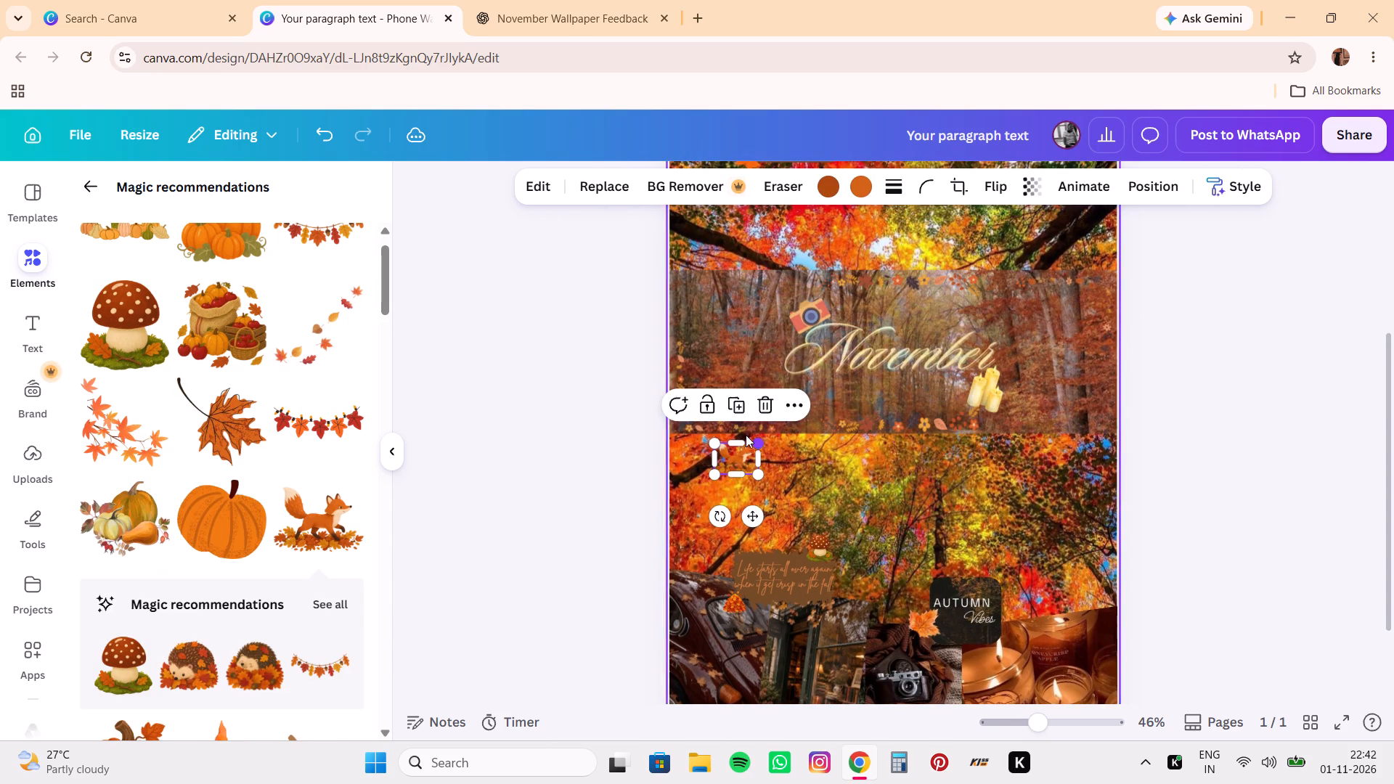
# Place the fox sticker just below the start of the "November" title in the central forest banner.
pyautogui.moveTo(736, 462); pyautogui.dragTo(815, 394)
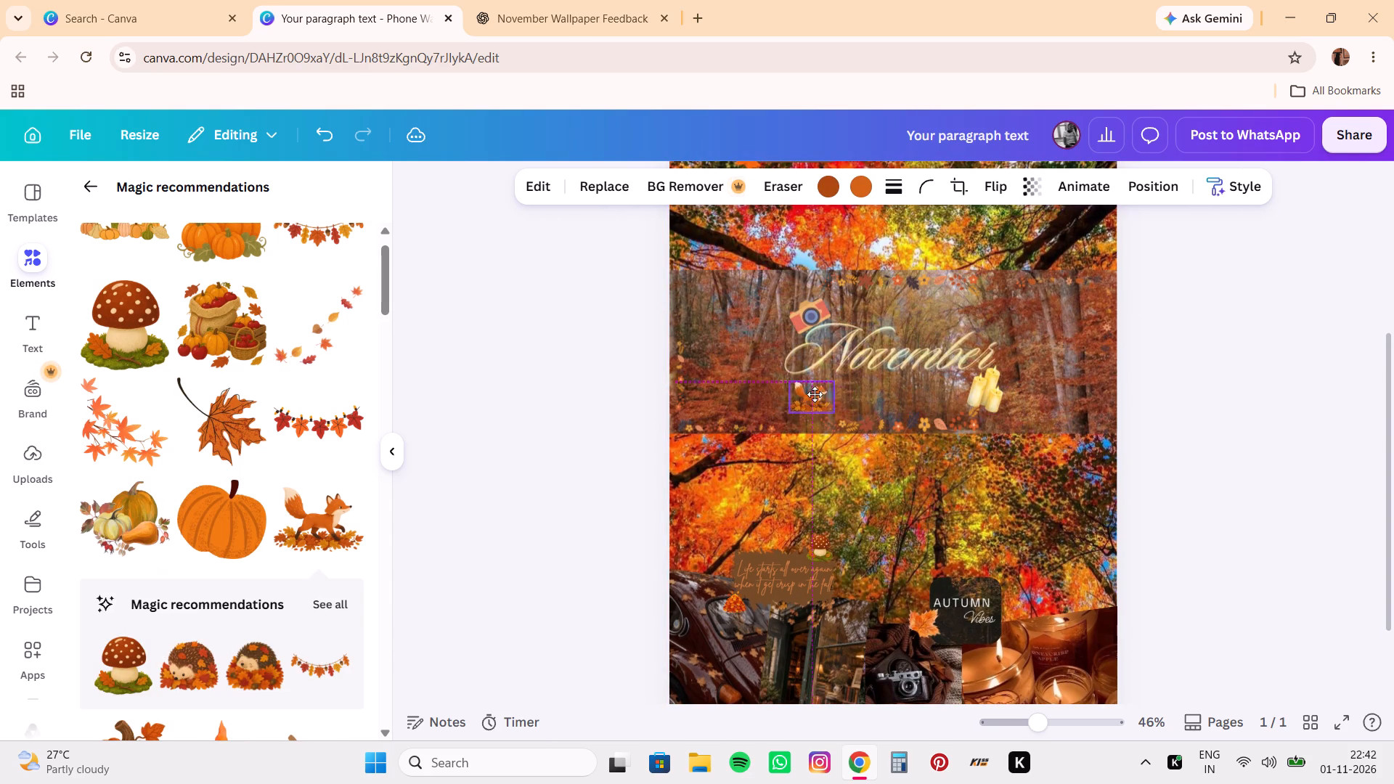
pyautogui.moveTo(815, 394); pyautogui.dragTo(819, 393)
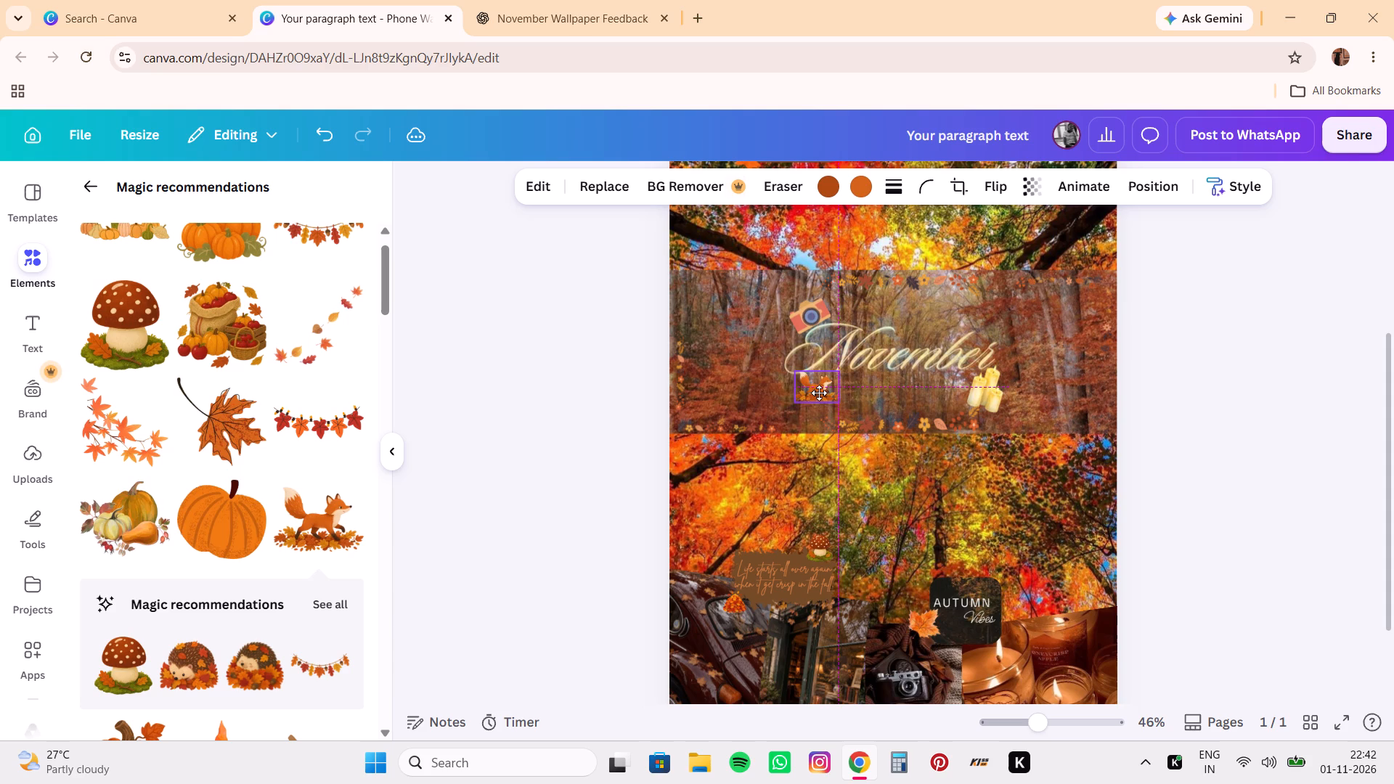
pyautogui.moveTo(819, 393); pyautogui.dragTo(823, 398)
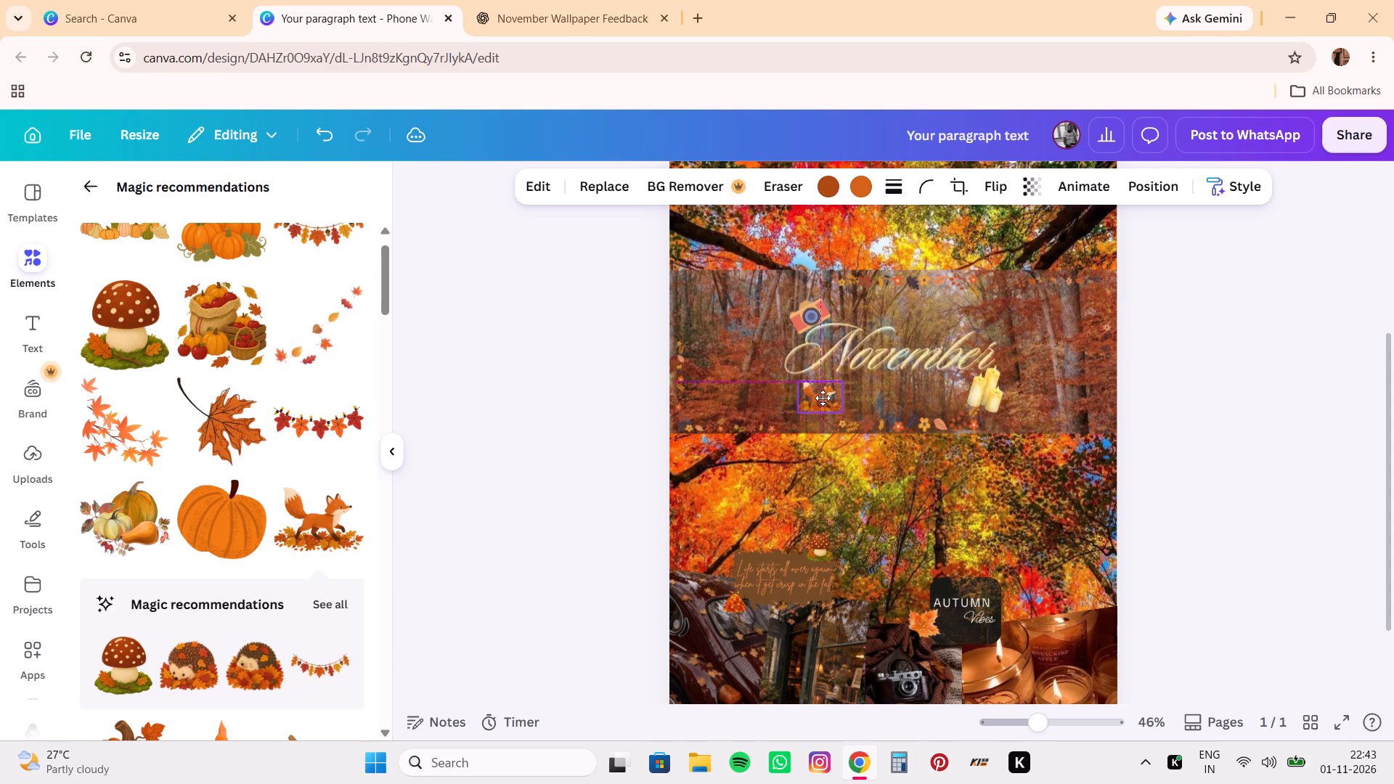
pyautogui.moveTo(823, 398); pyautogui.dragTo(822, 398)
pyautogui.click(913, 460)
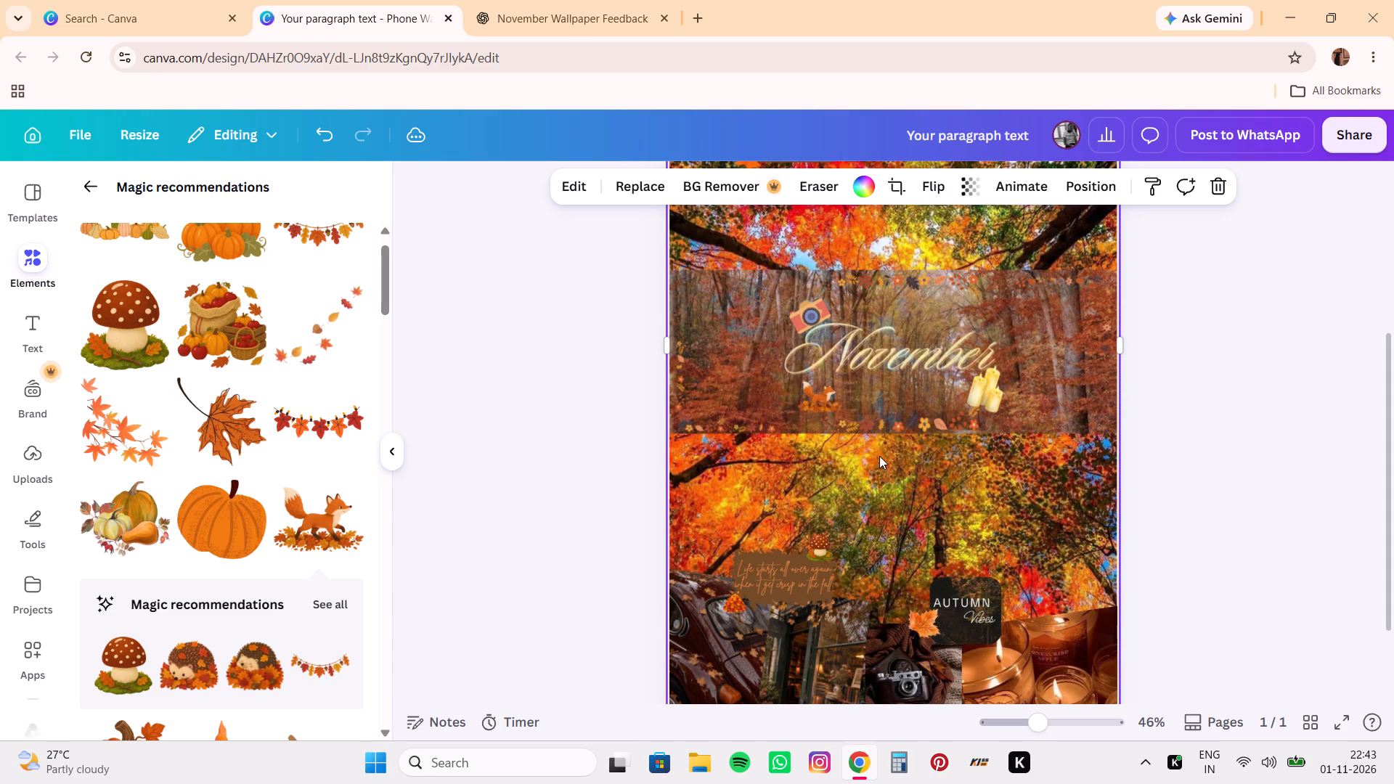
# Move the fox sticker to the wallpaper's bottom edge, over the lower right of the vintage car photo.
pyautogui.click(810, 396)
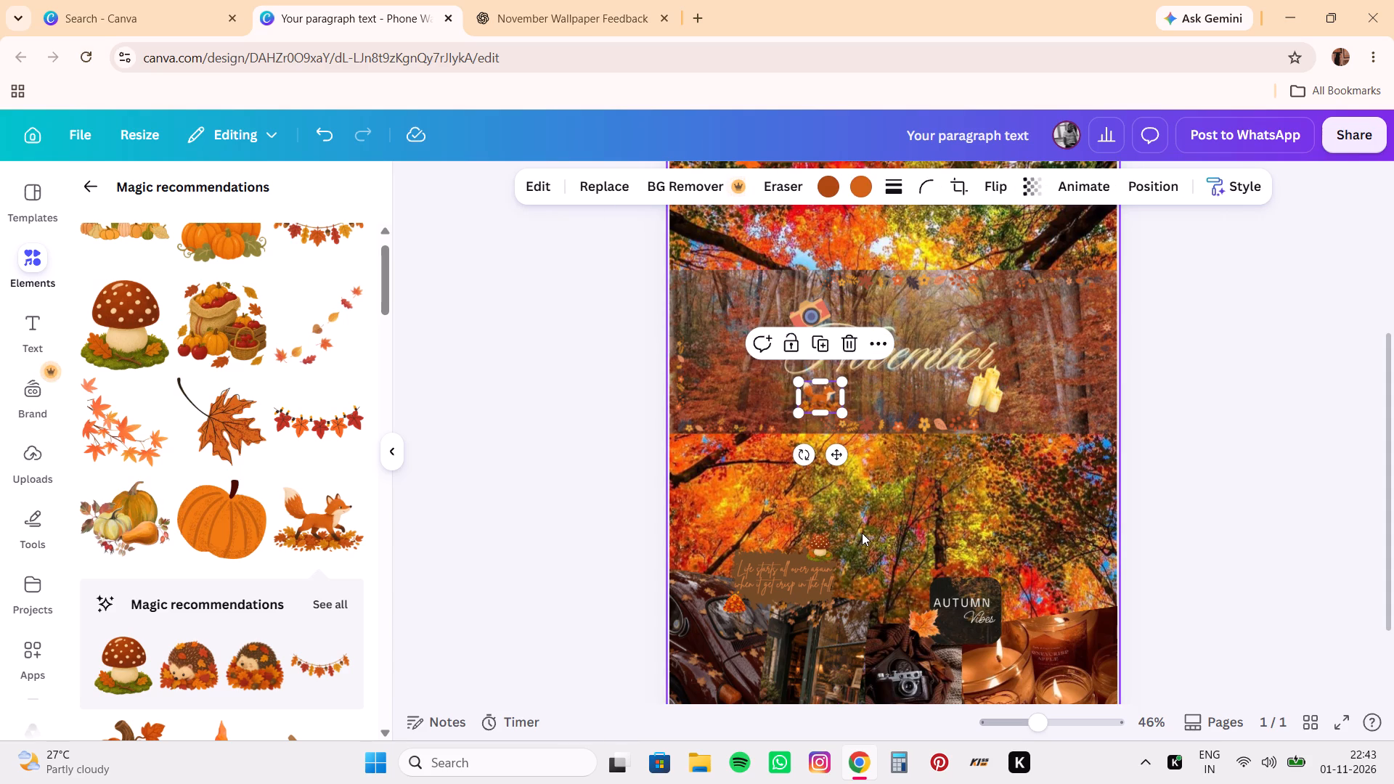
pyautogui.click(820, 401)
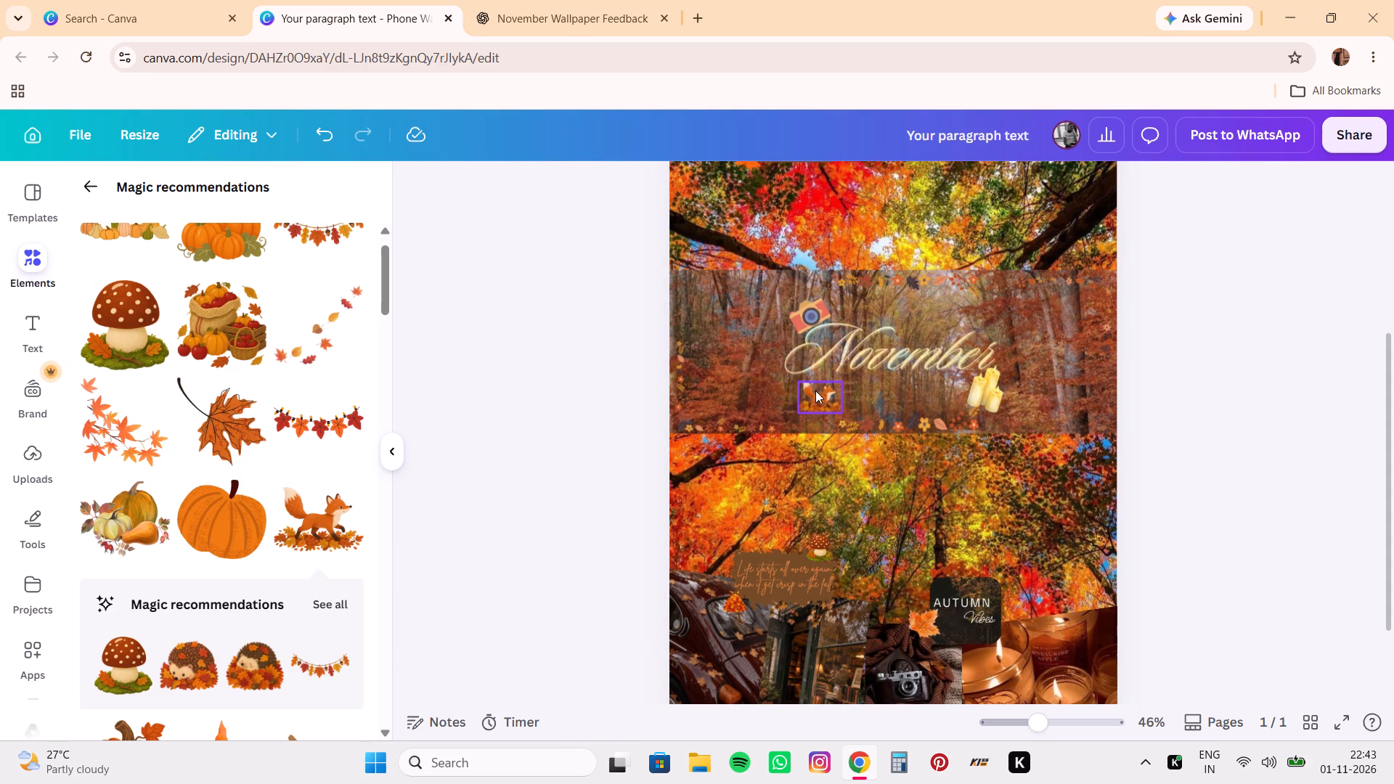
pyautogui.click(815, 392)
pyautogui.click(815, 392)
pyautogui.moveTo(815, 392); pyautogui.dragTo(857, 425)
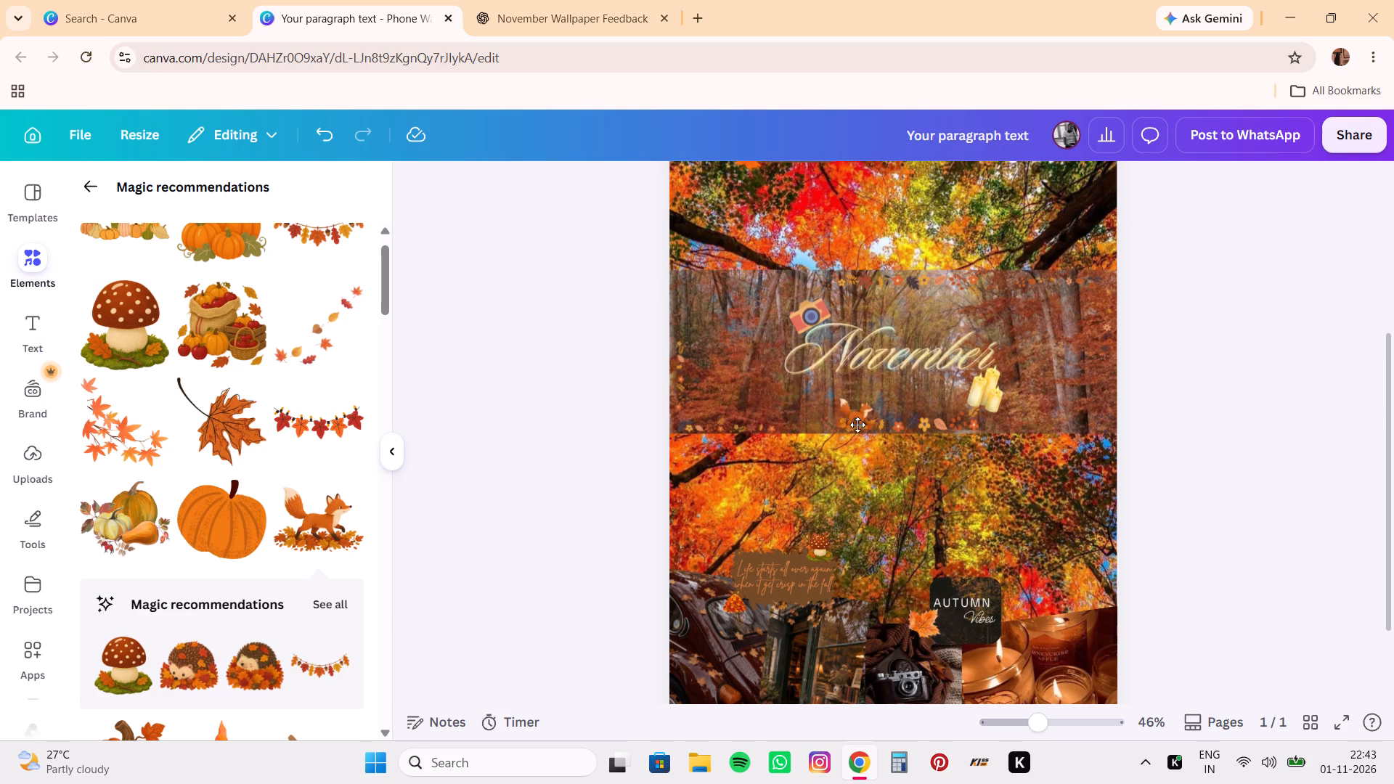
pyautogui.moveTo(857, 425); pyautogui.dragTo(852, 605)
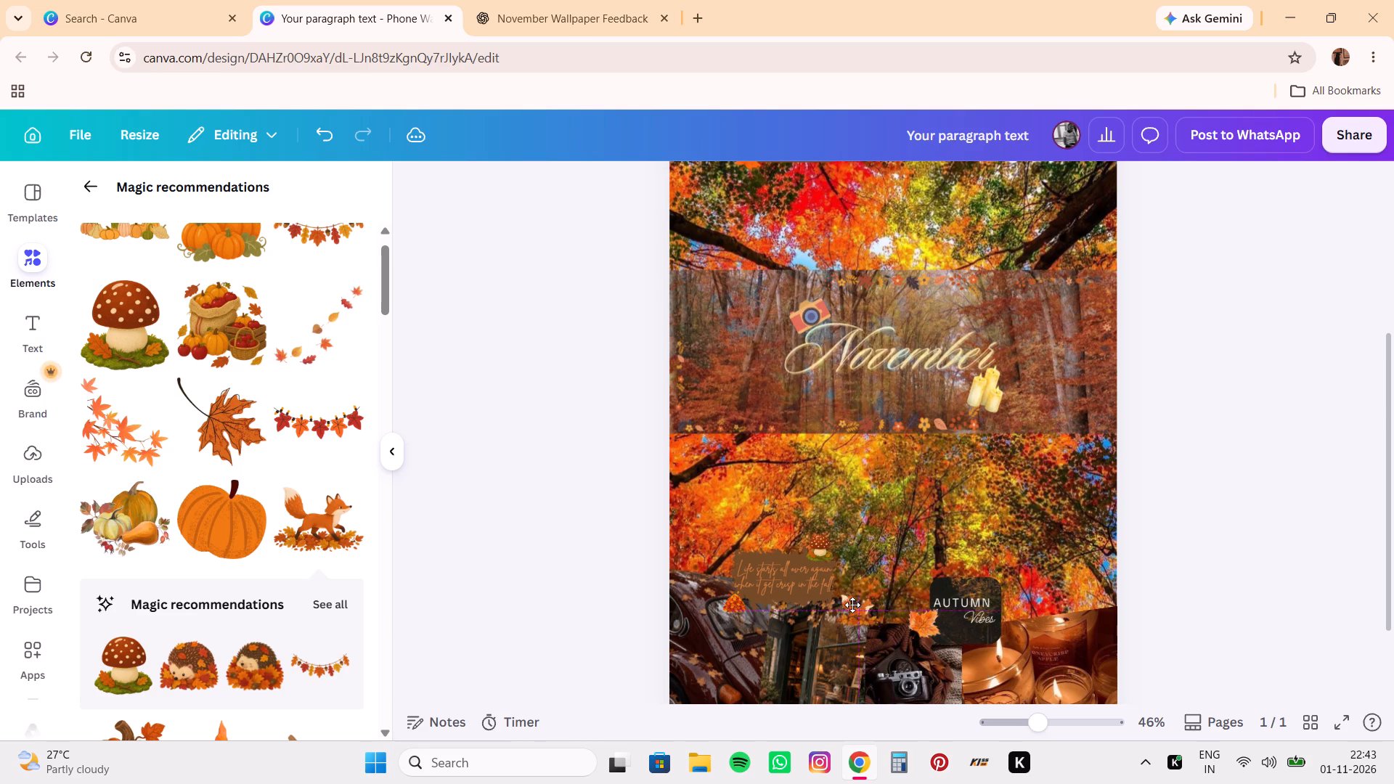
pyautogui.moveTo(852, 605); pyautogui.dragTo(820, 685)
pyautogui.scroll(-1, 907, 576)
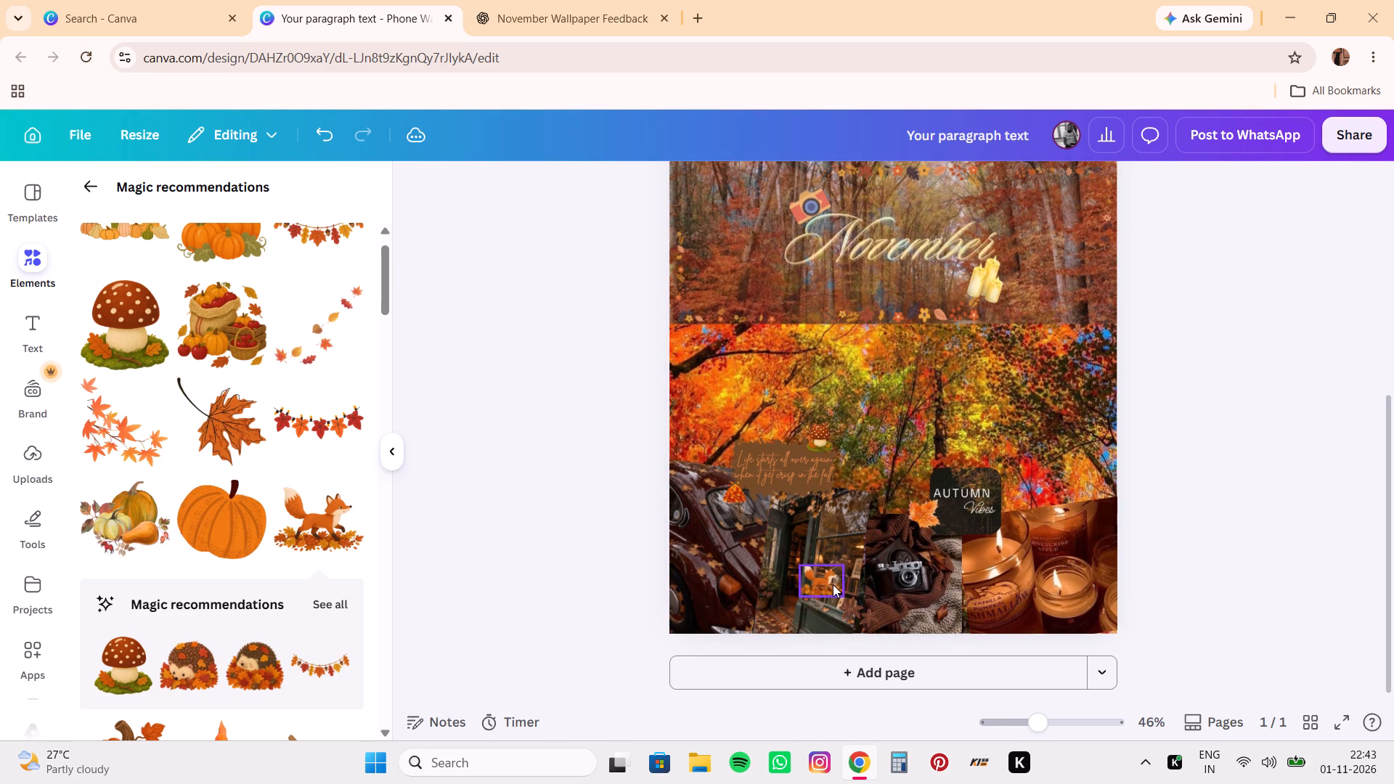
pyautogui.moveTo(833, 584); pyautogui.dragTo(767, 619)
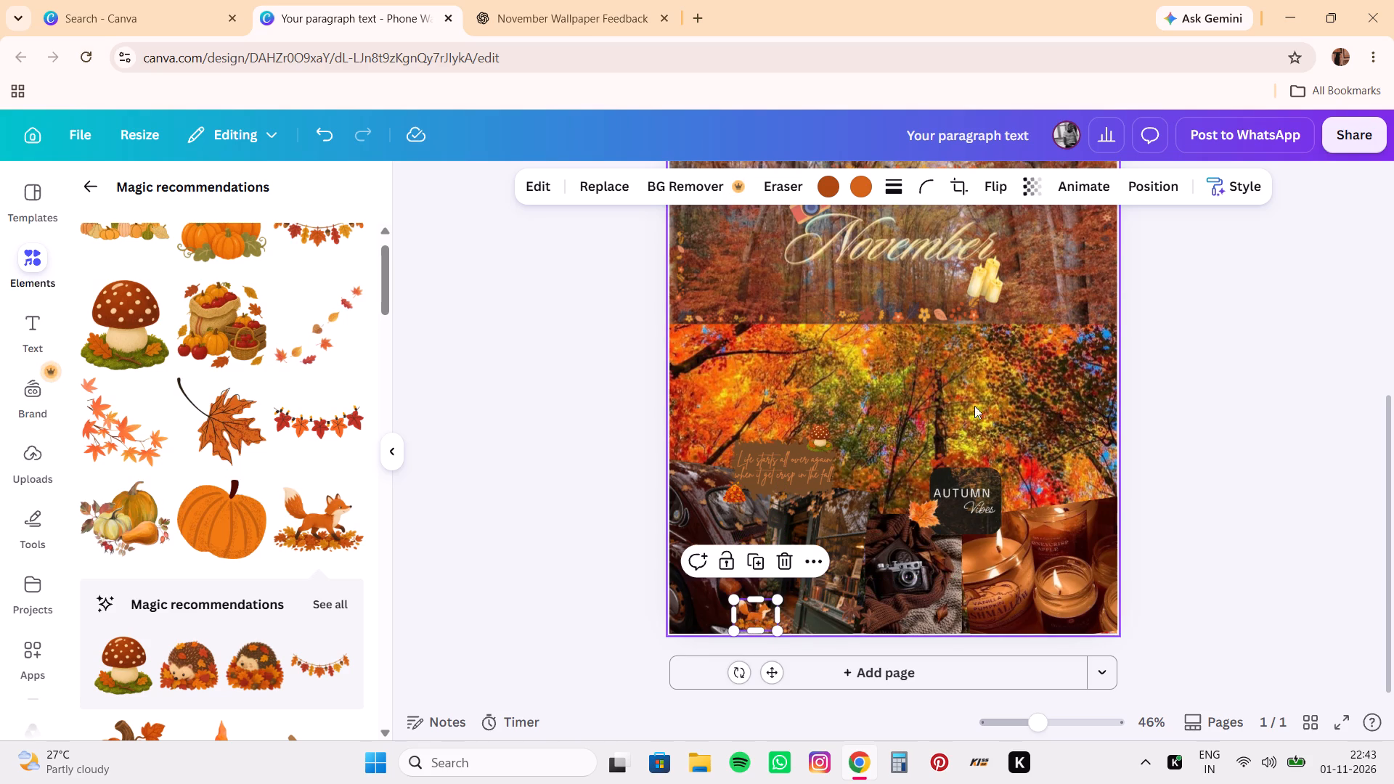
pyautogui.click(938, 391)
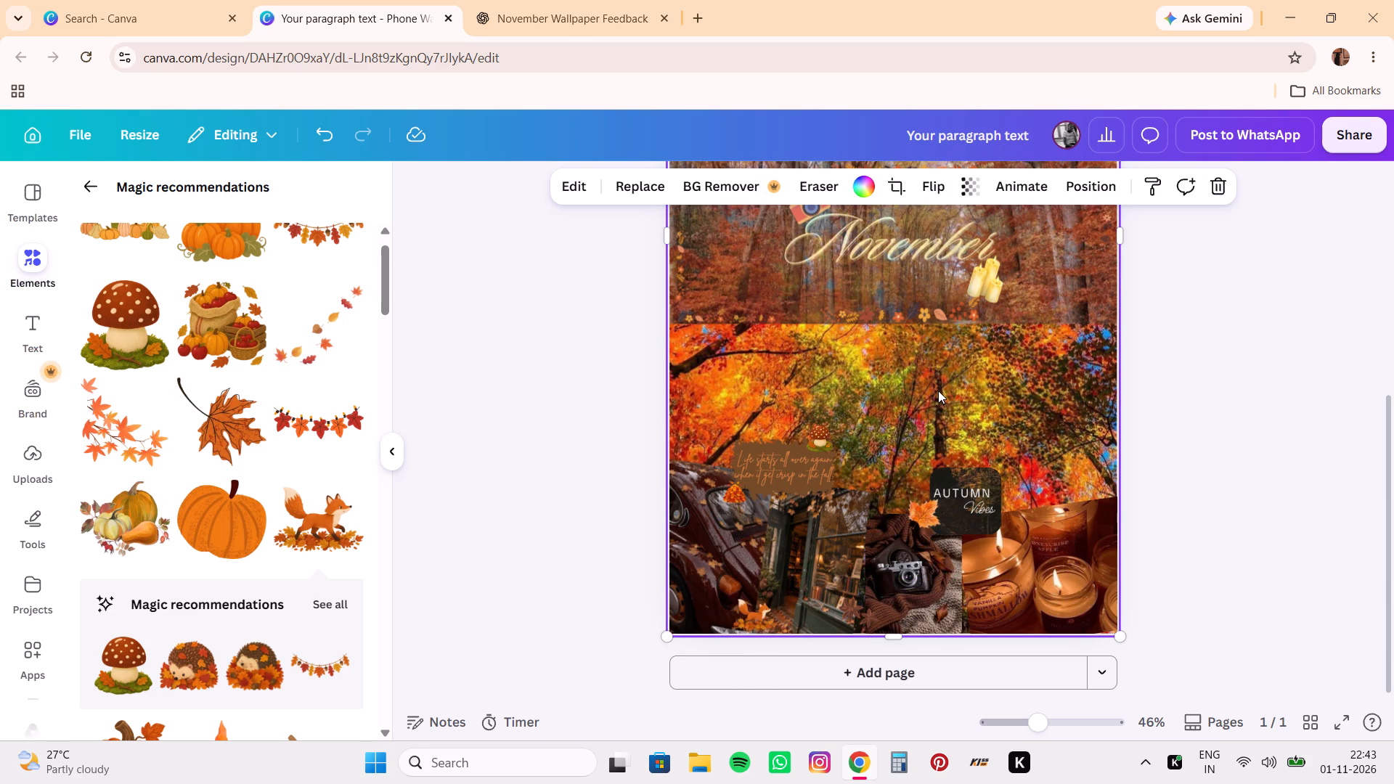
# Add the orange-hatted gnome with pumpkins from the recommended graphics and shrink it to a tiny sticker about 90 px wide.
pyautogui.scroll(3, 938, 391)
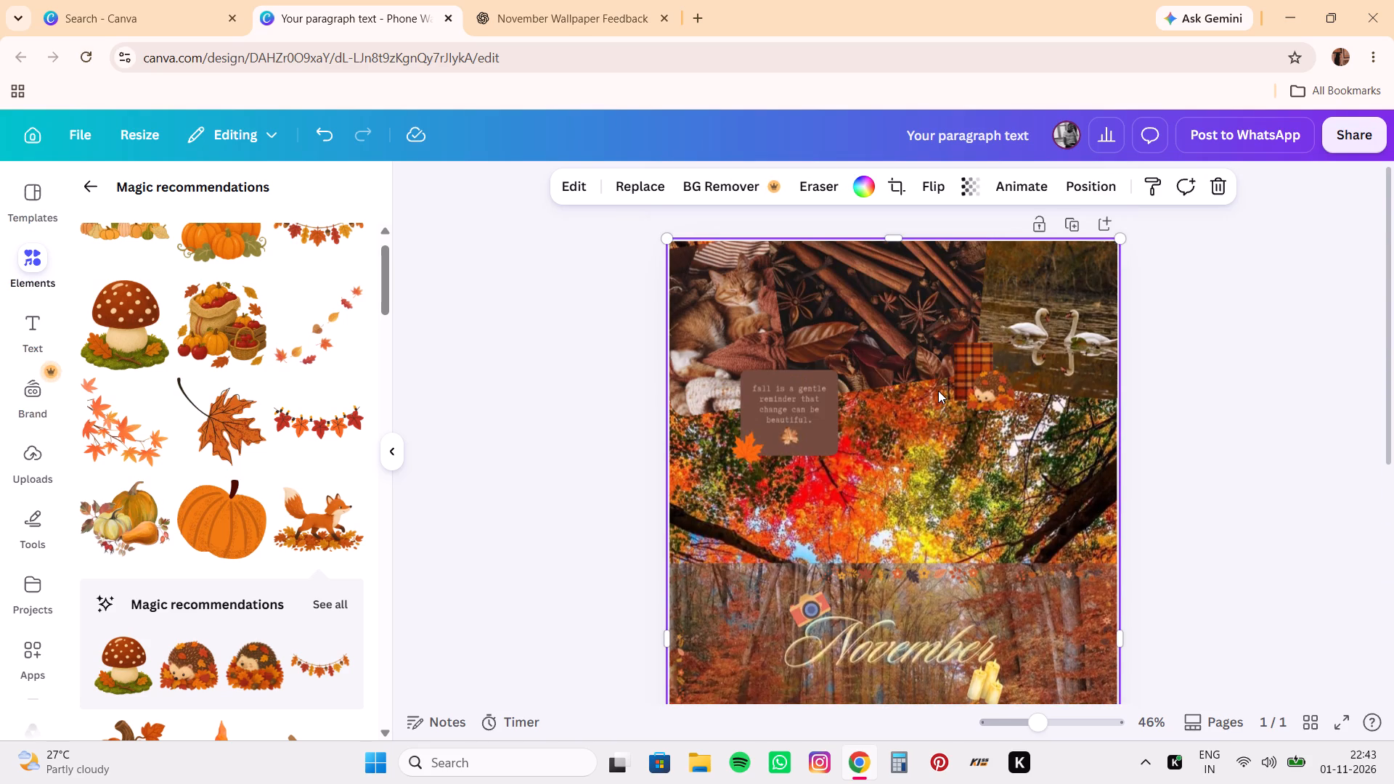
pyautogui.scroll(3, 938, 391)
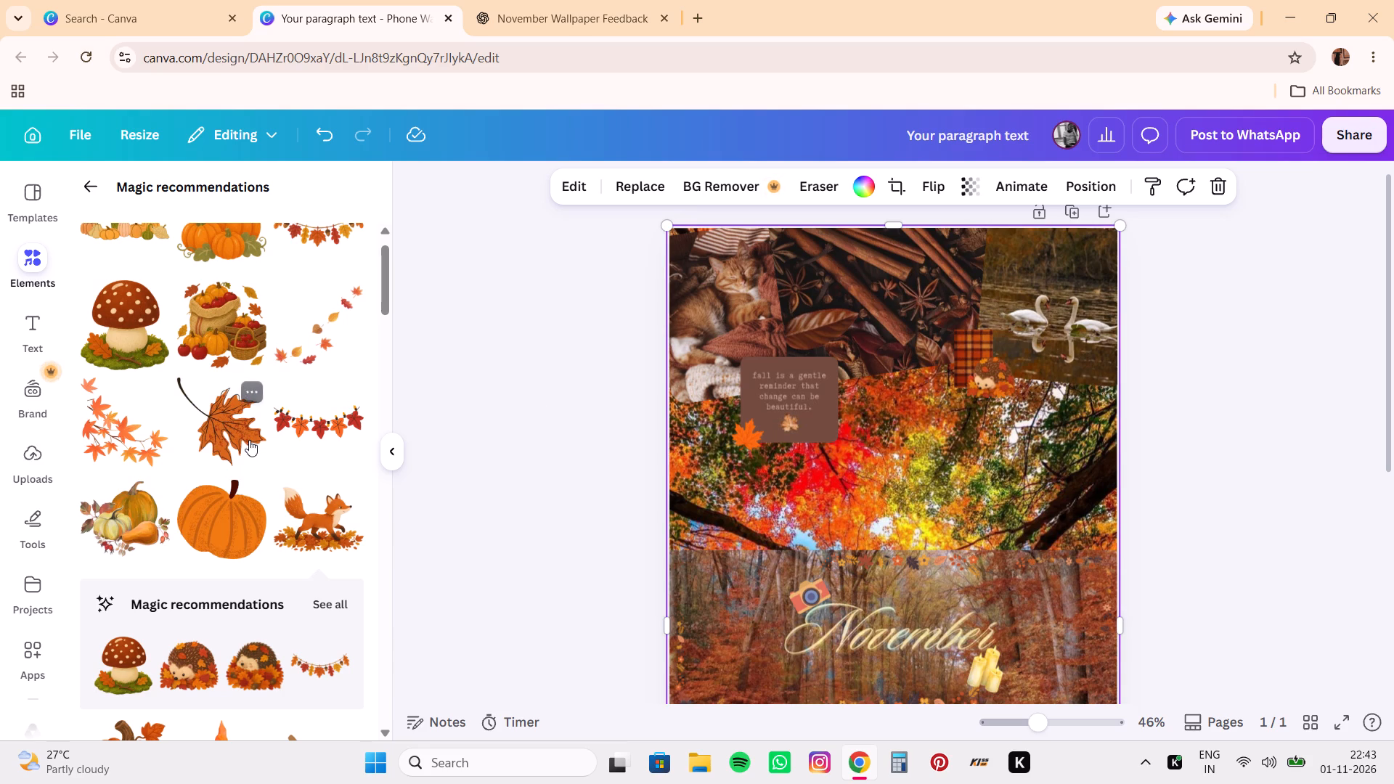
pyautogui.scroll(-2, 249, 440)
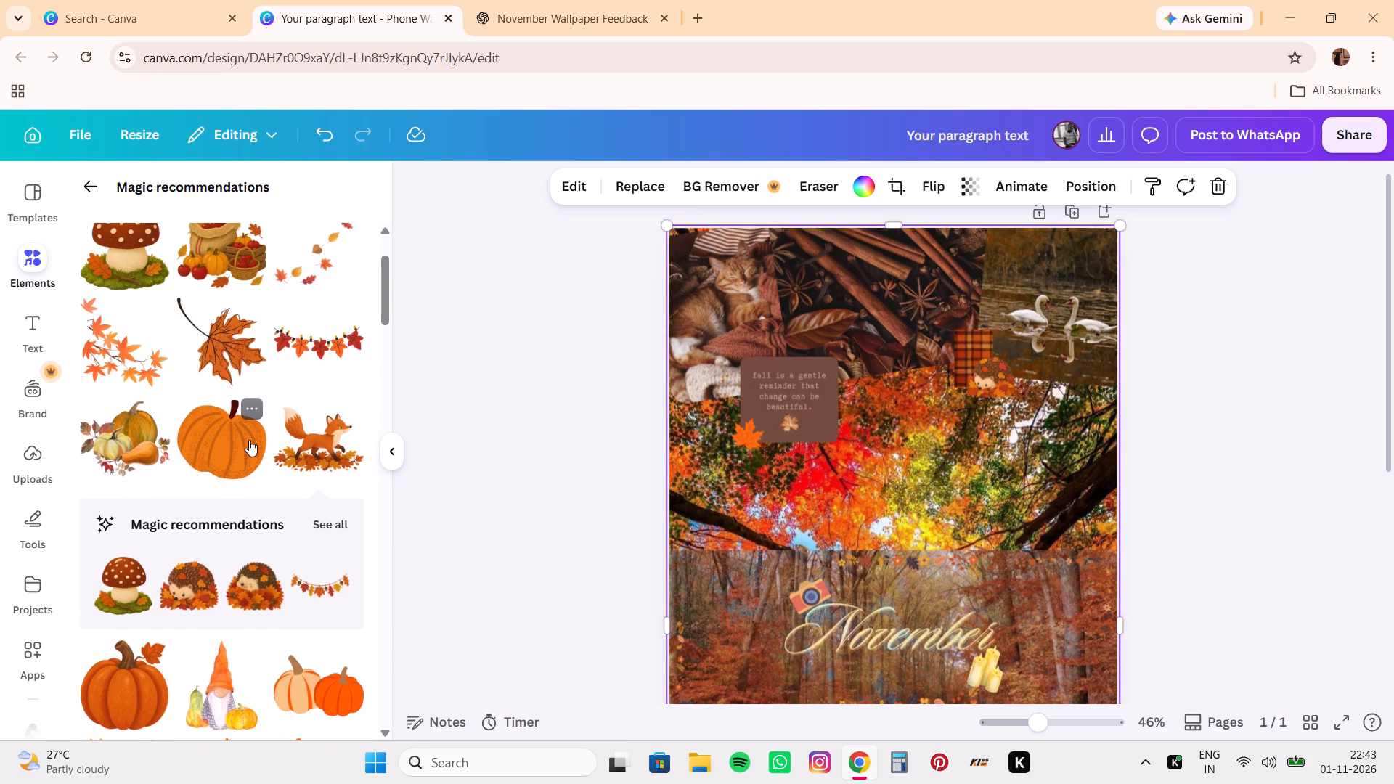
pyautogui.scroll(-1, 249, 440)
pyautogui.scroll(-1, 286, 500)
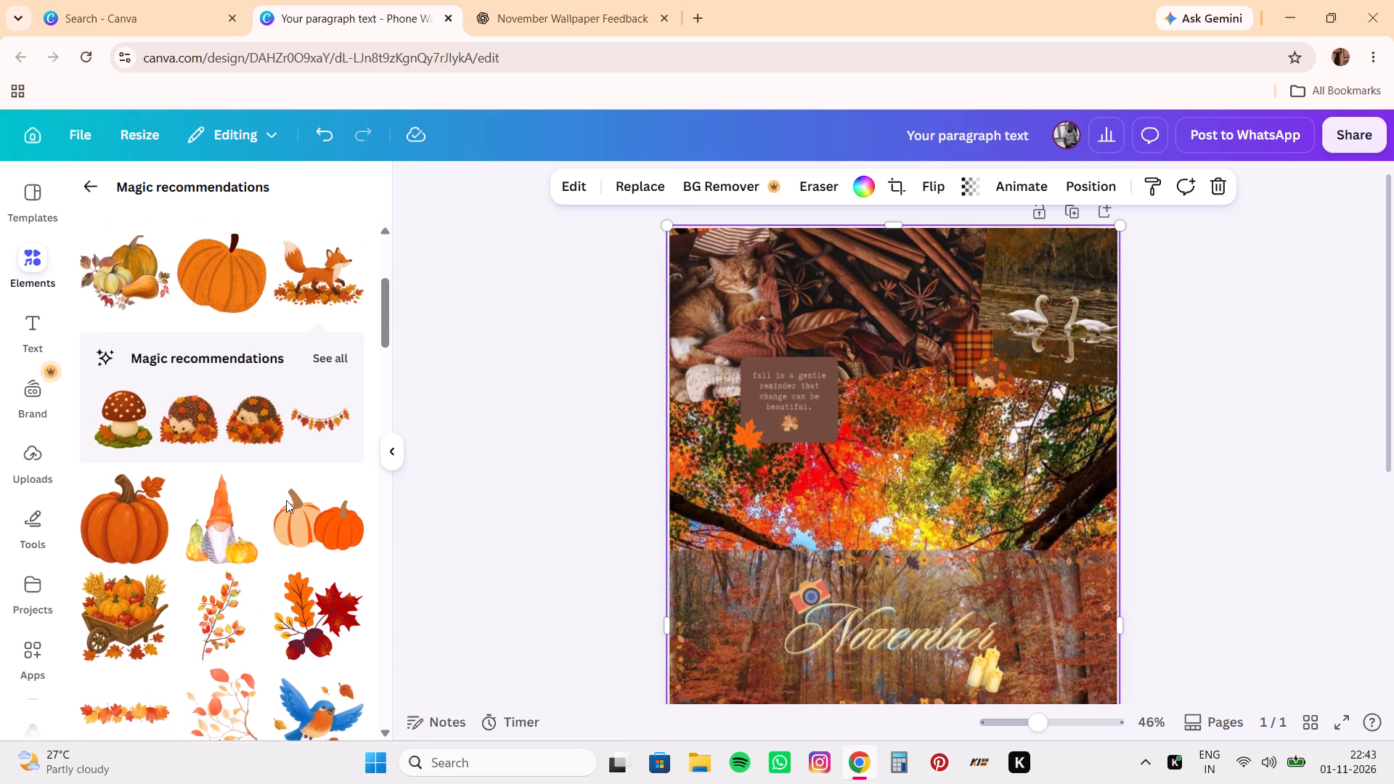
pyautogui.scroll(-1, 286, 500)
pyautogui.click(214, 444)
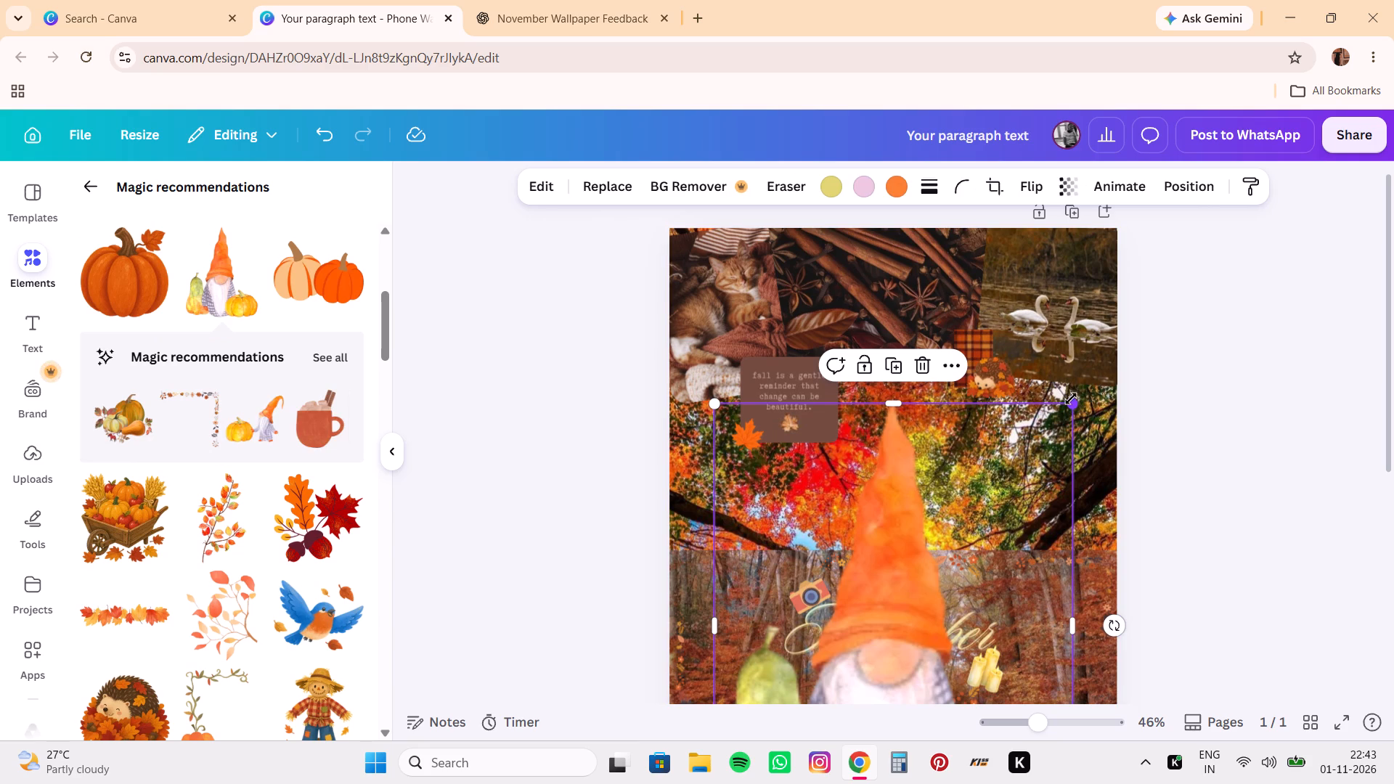
pyautogui.moveTo(1075, 406); pyautogui.dragTo(886, 616)
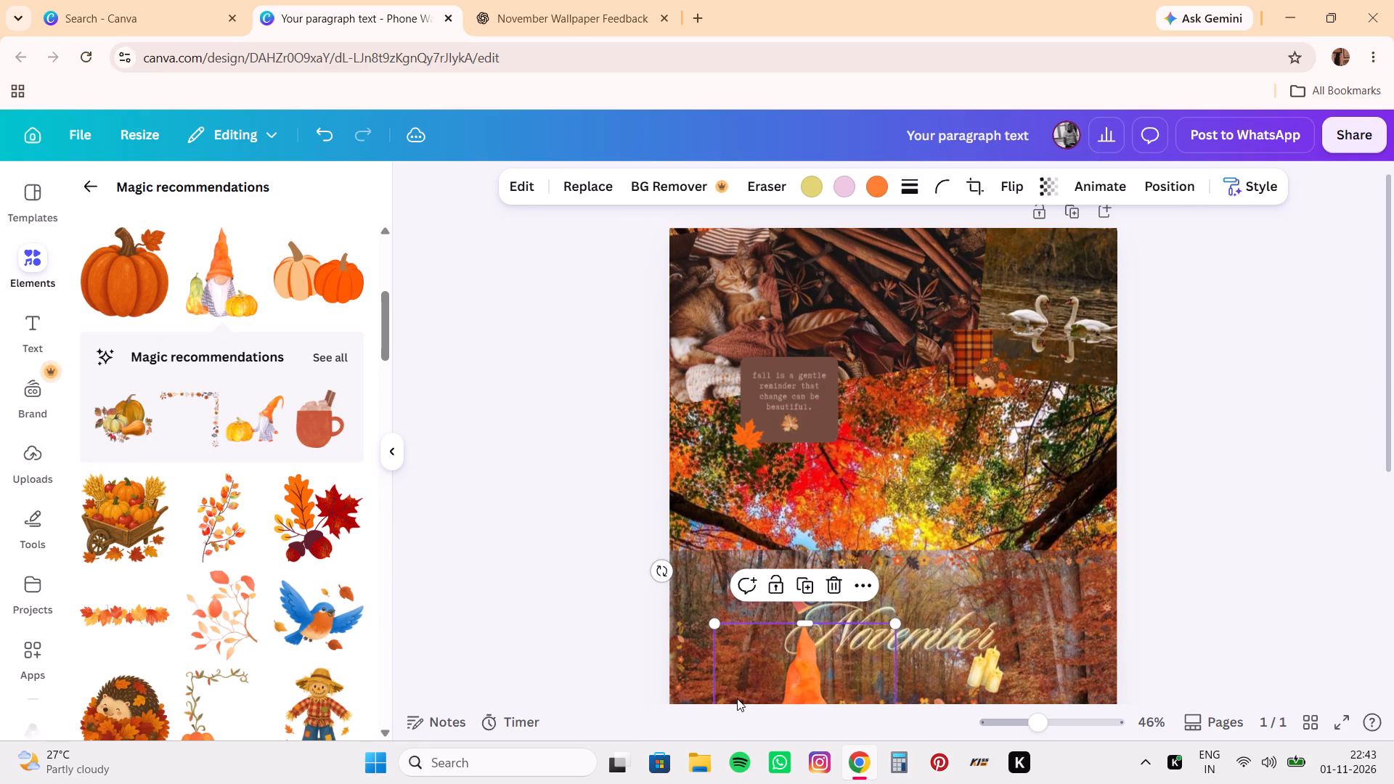
pyautogui.moveTo(774, 669); pyautogui.dragTo(844, 391)
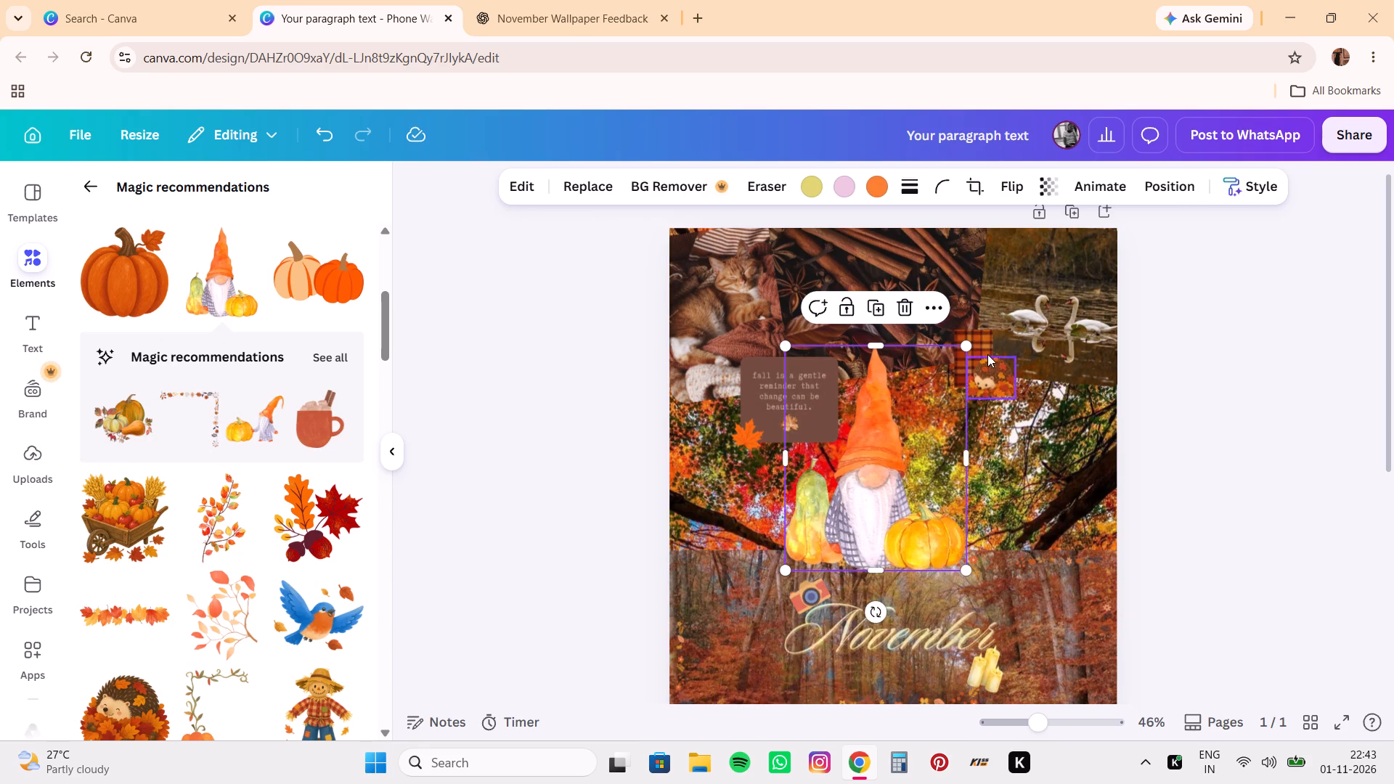
pyautogui.moveTo(966, 348); pyautogui.dragTo(820, 536)
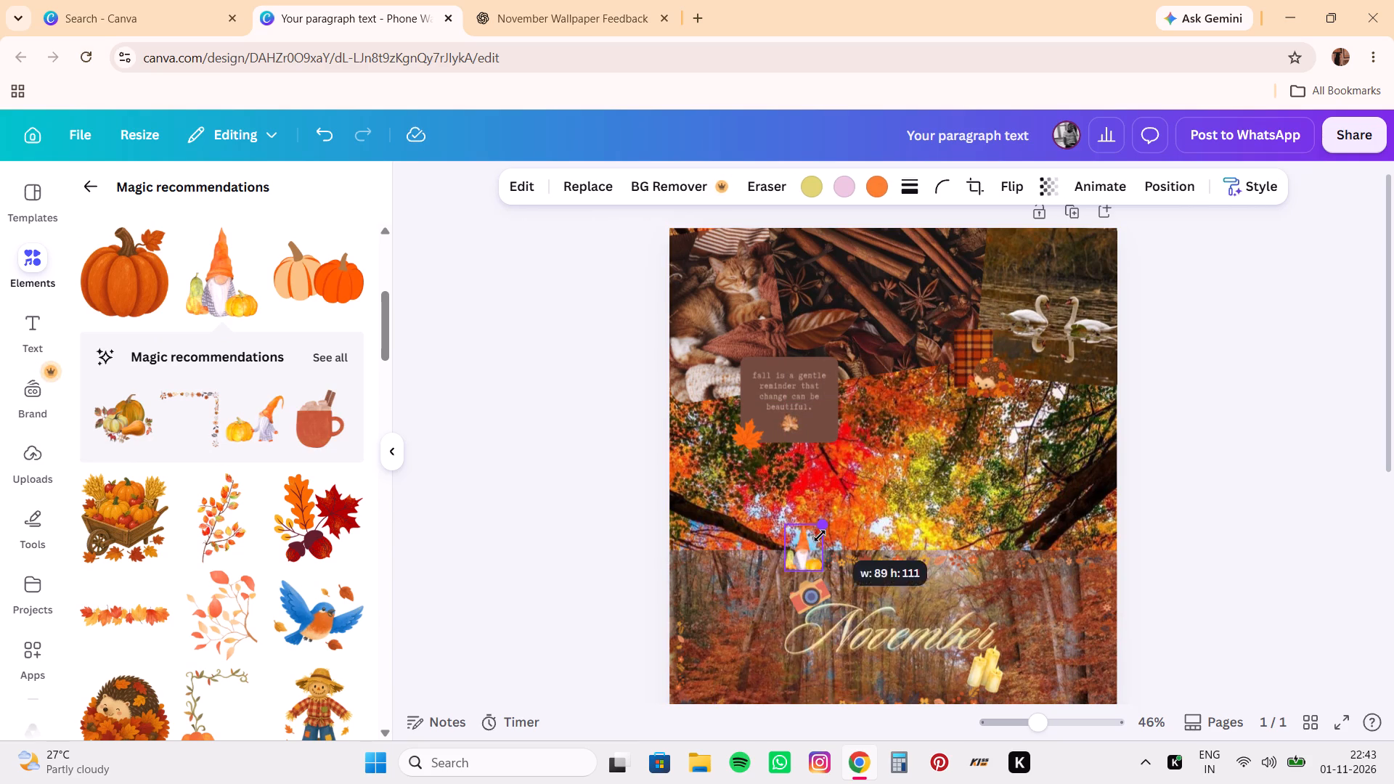
pyautogui.moveTo(820, 536); pyautogui.dragTo(828, 535)
# Place the gnome sticker at the wallpaper's top edge, between the sleeping cat photo and the cinnamon sticks photo.
pyautogui.moveTo(810, 544); pyautogui.dragTo(804, 270)
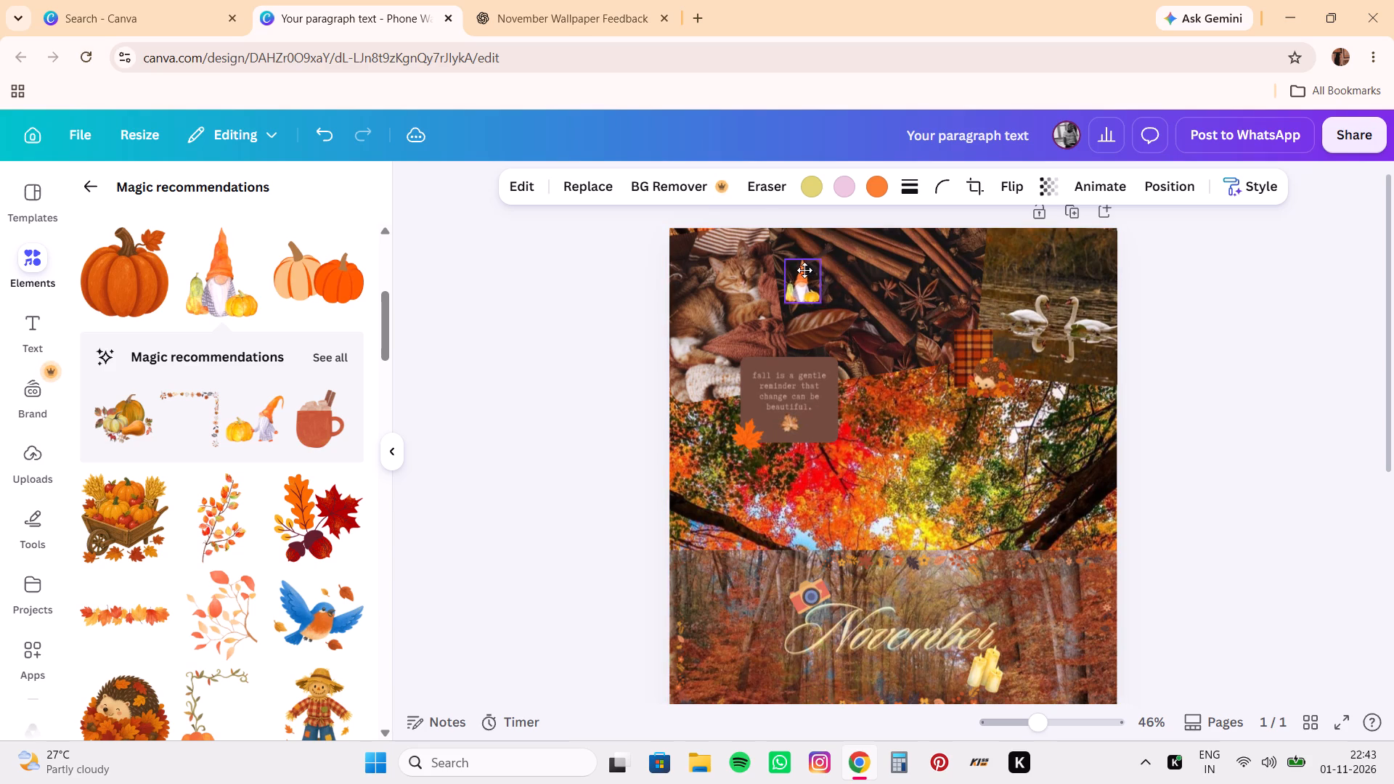
pyautogui.moveTo(804, 270); pyautogui.dragTo(788, 247)
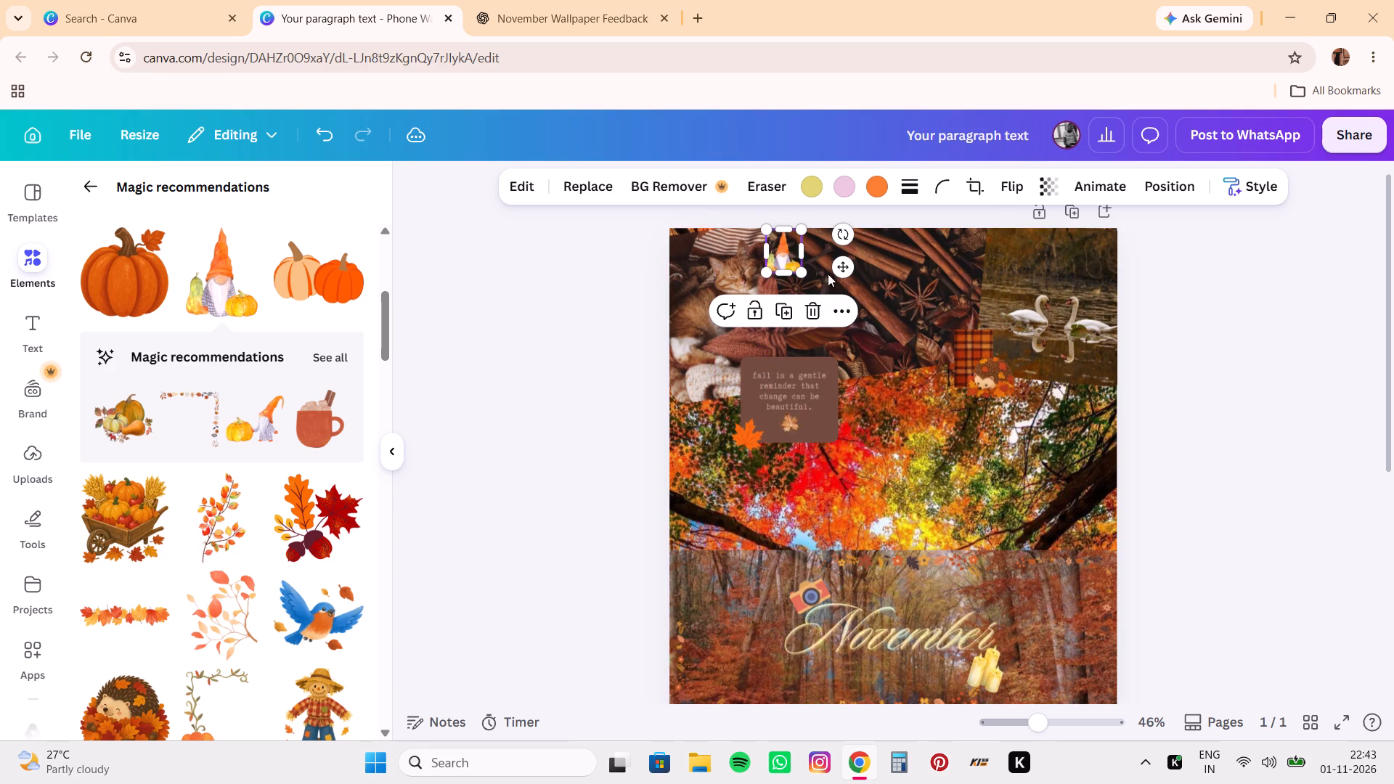
pyautogui.click(907, 422)
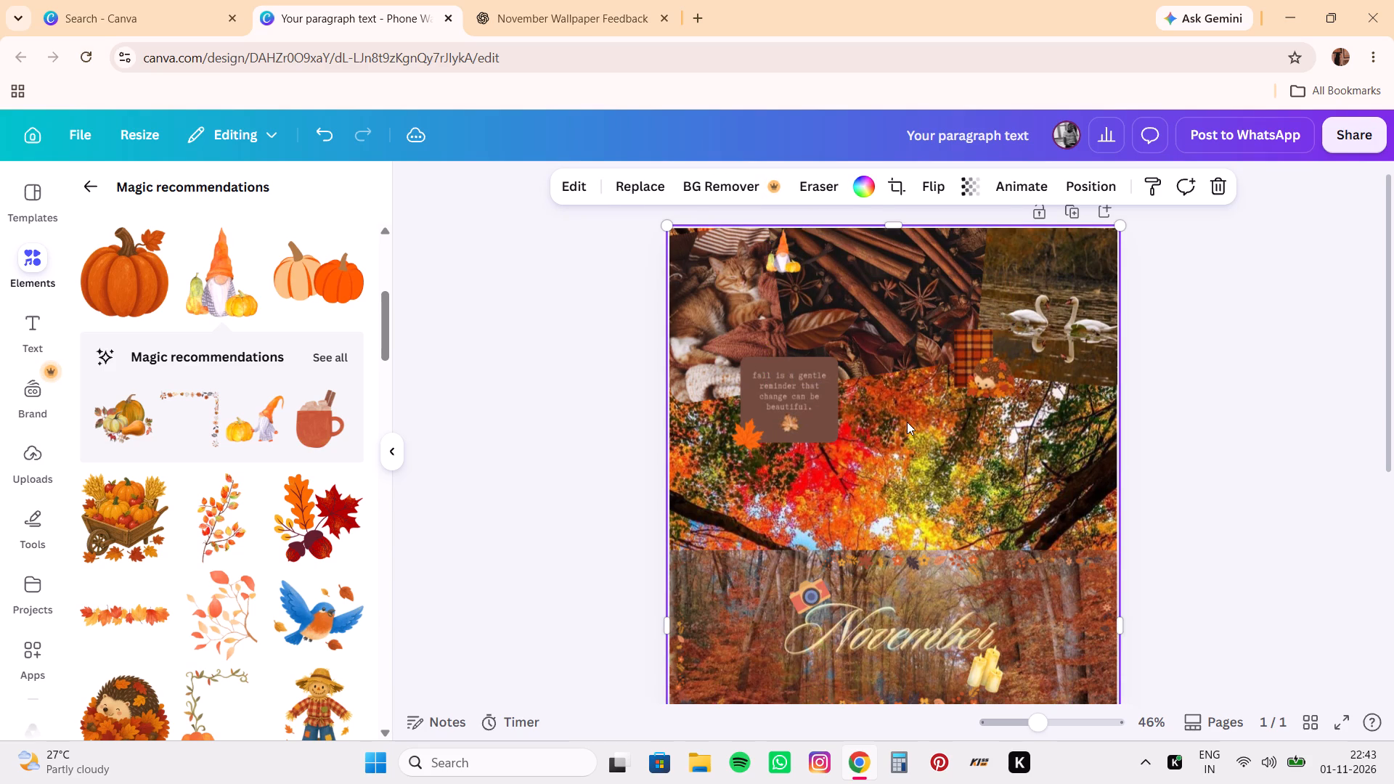
# Review the wallpaper from top to bottom and browse the recommended autumn graphics for further stickers.
pyautogui.scroll(-4, 907, 422)
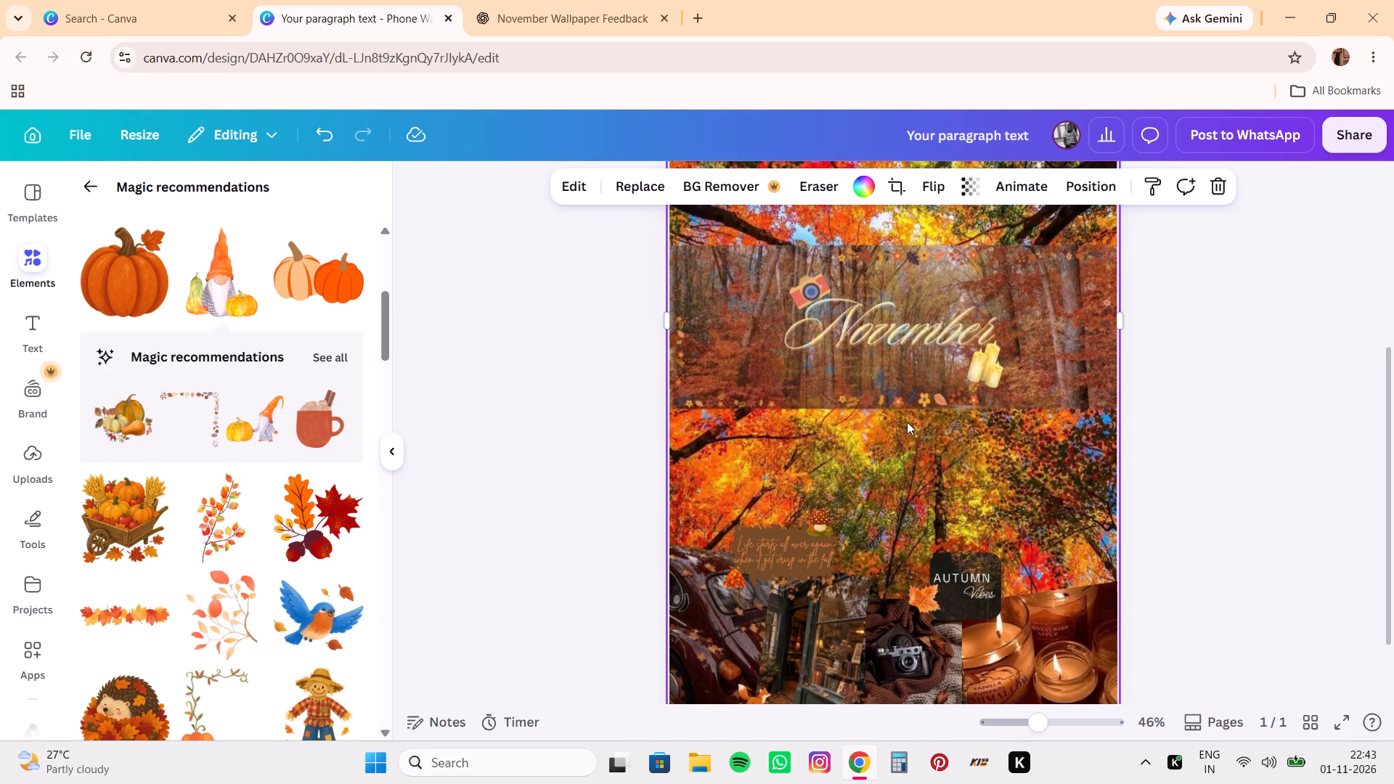
pyautogui.scroll(1, 907, 422)
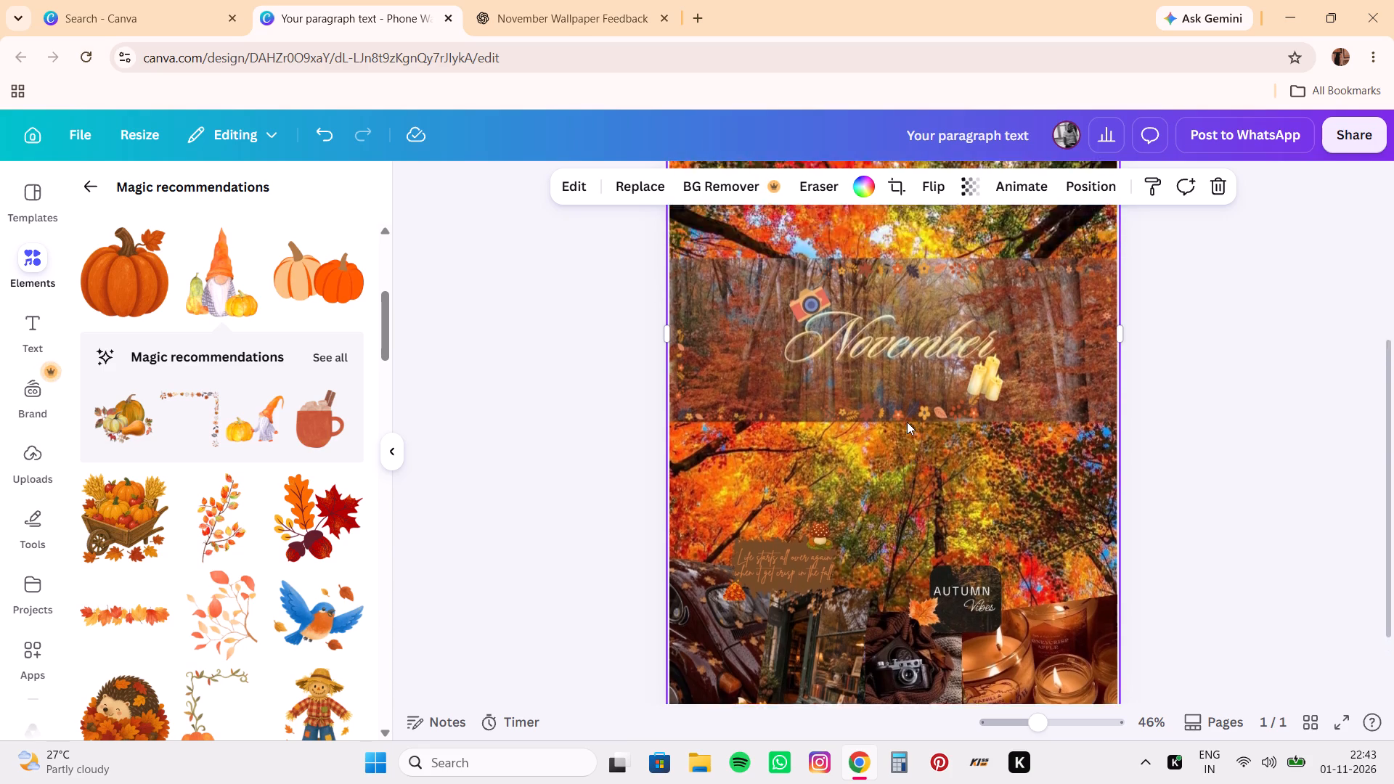
pyautogui.scroll(2, 907, 422)
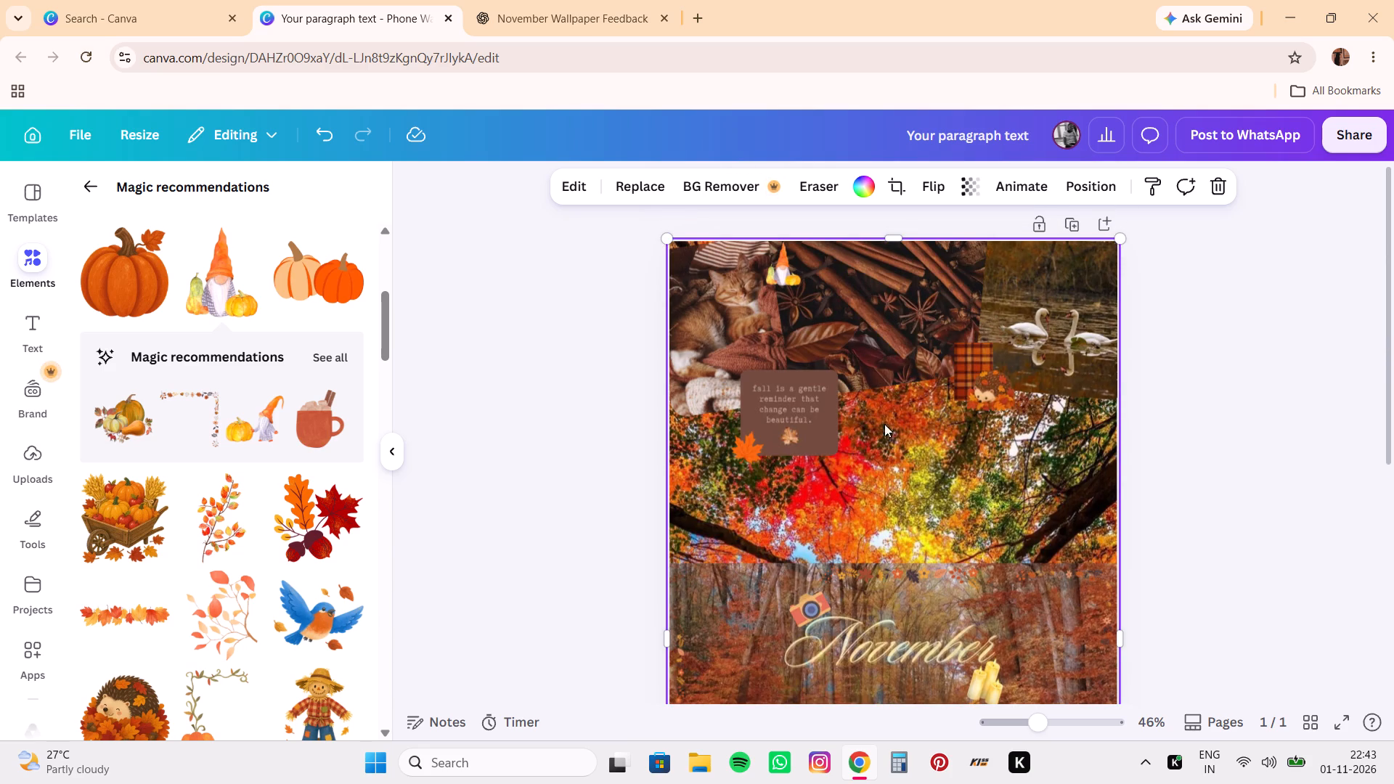
pyautogui.scroll(-1, 282, 607)
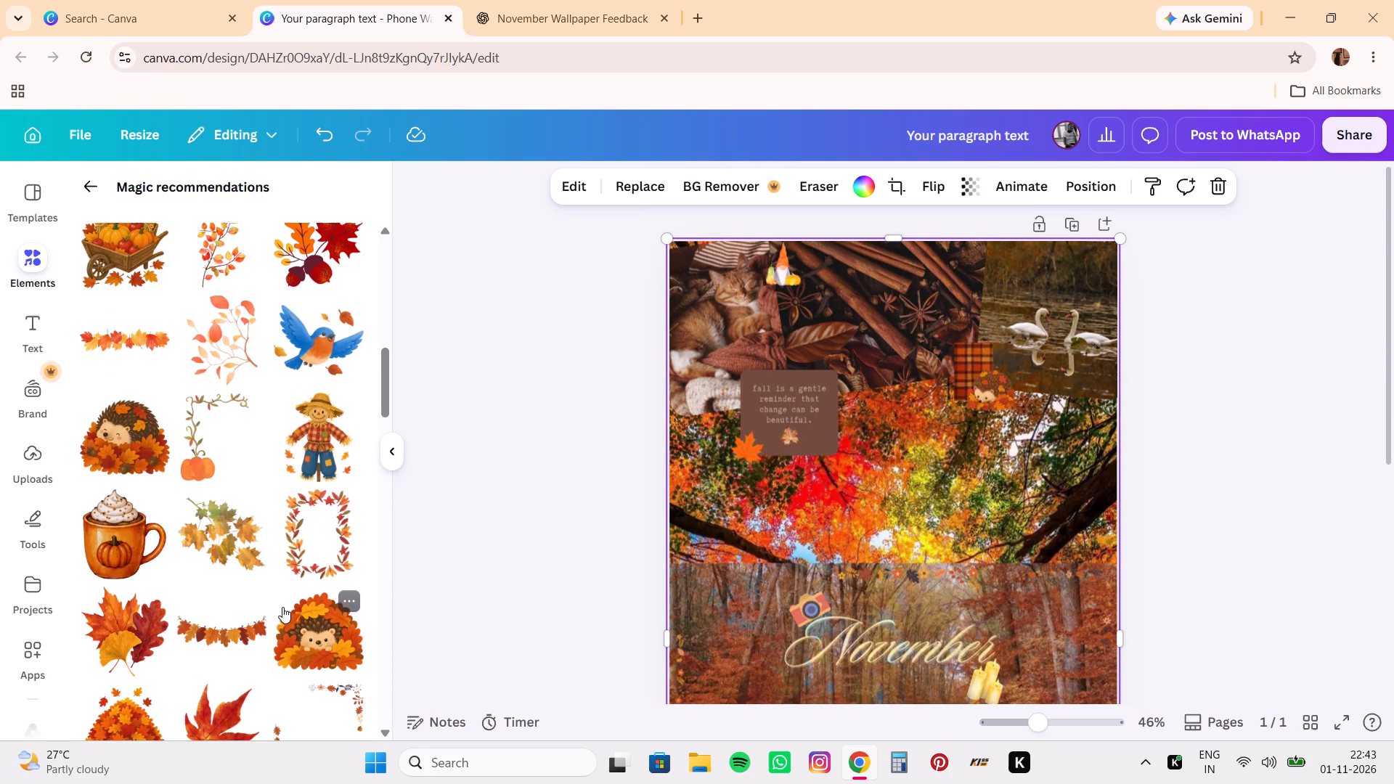
pyautogui.scroll(-2, 282, 607)
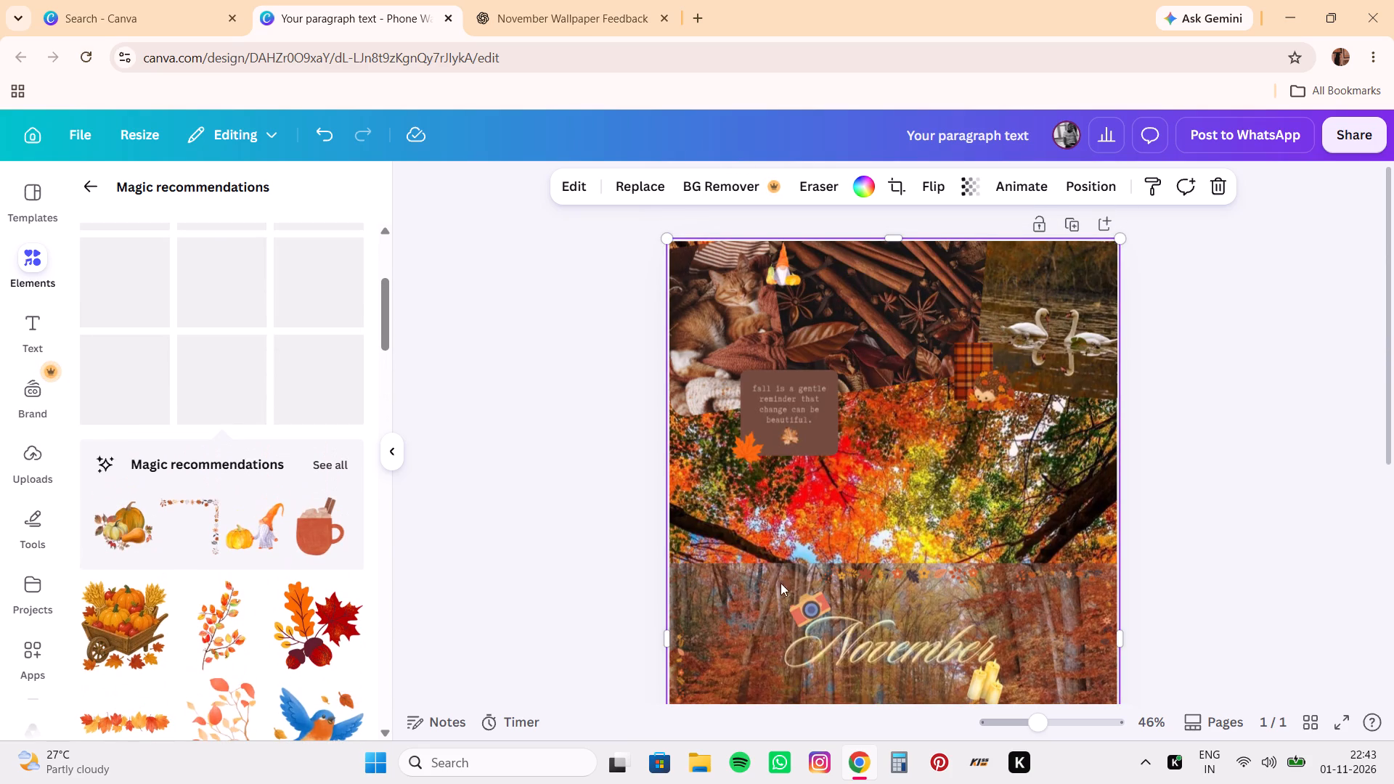
# Save the wallpaper design.
pyautogui.hotkey('ctrl', 's')
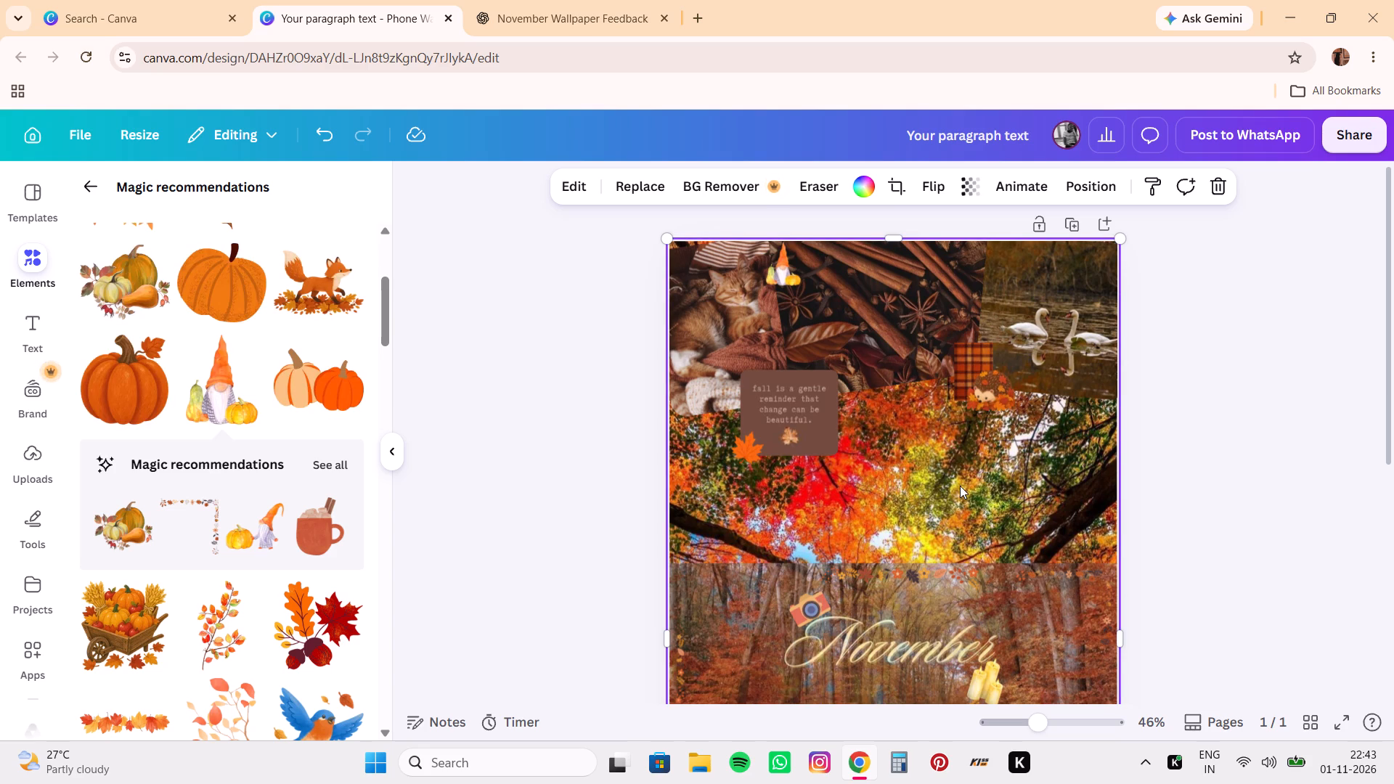
# Check the whole wallpaper at 29% zoom and download it as a high-quality PNG at 1,080 × 1,920 px.
pyautogui.scroll(-5, 914, 462)
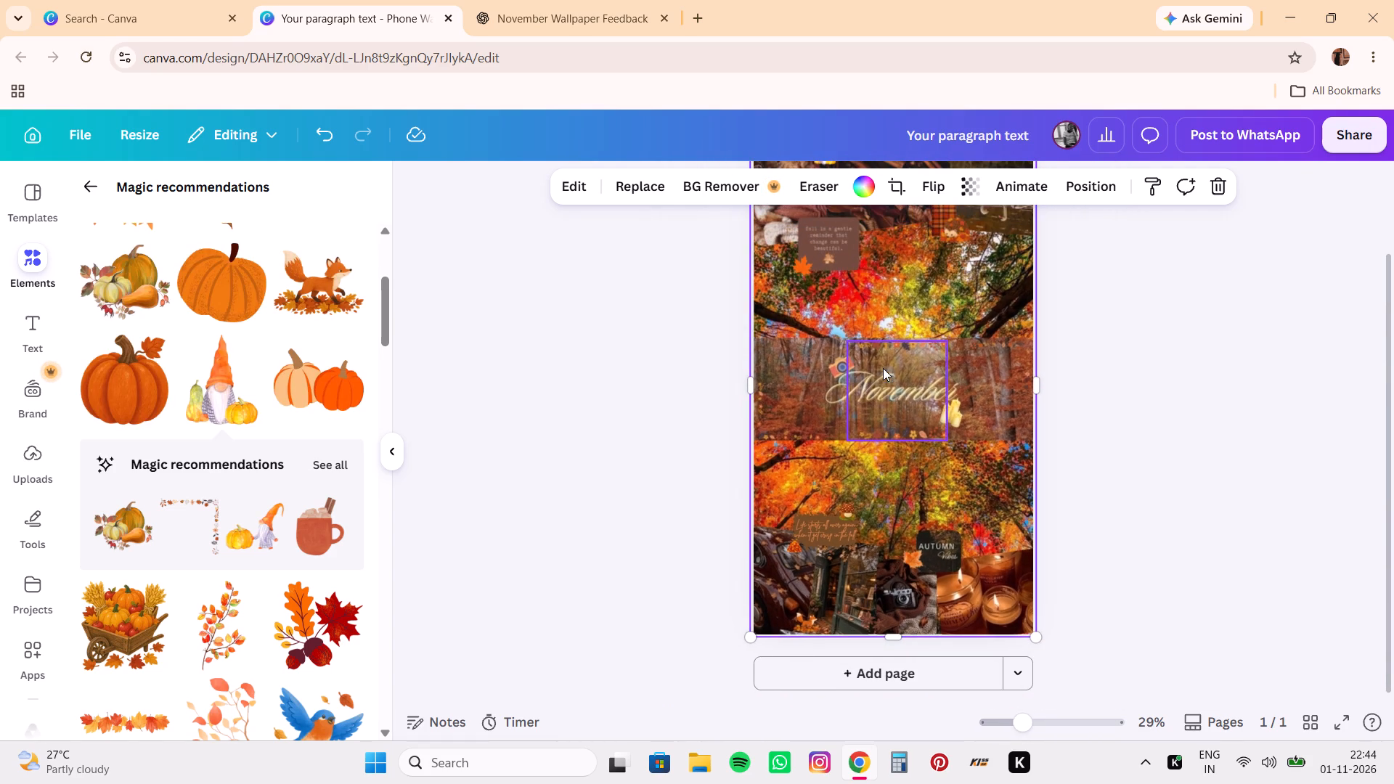
pyautogui.scroll(1, 1002, 279)
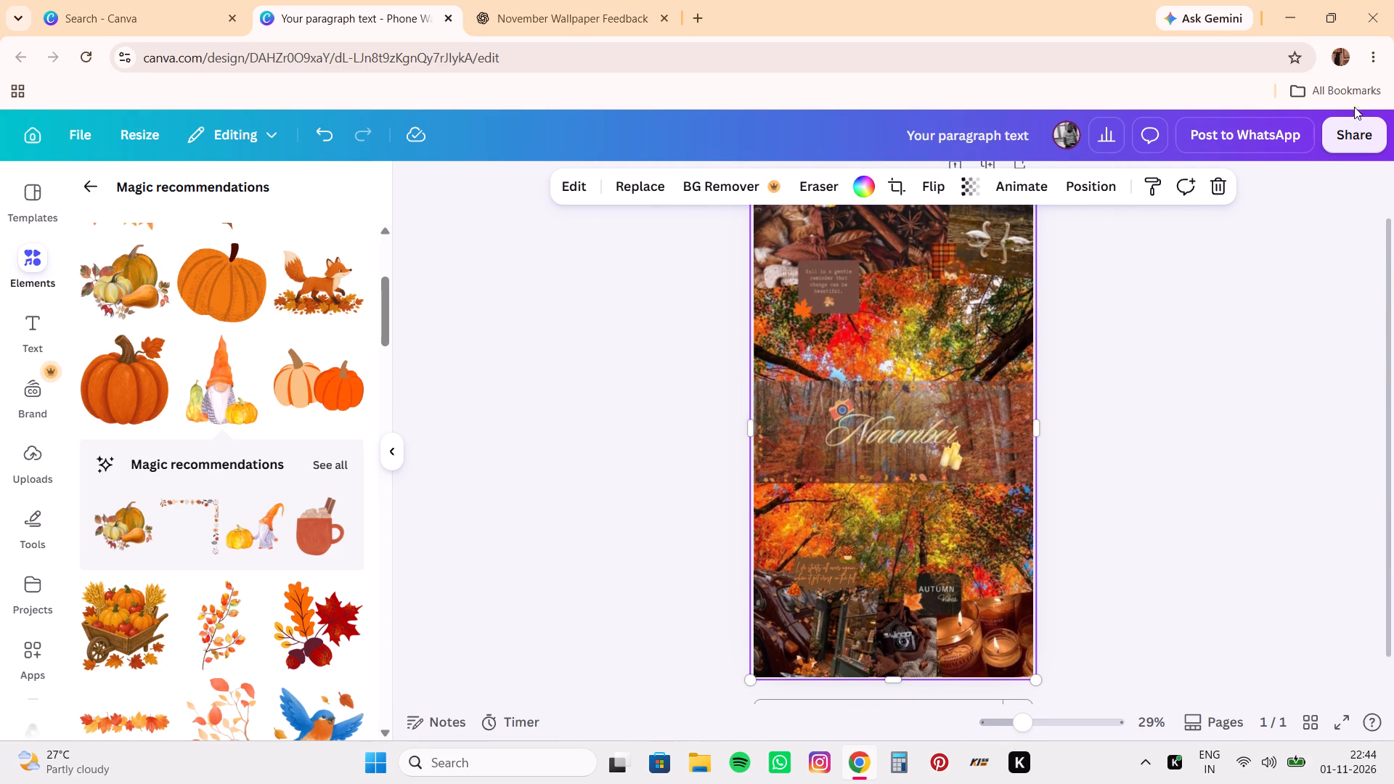
pyautogui.click(1357, 123)
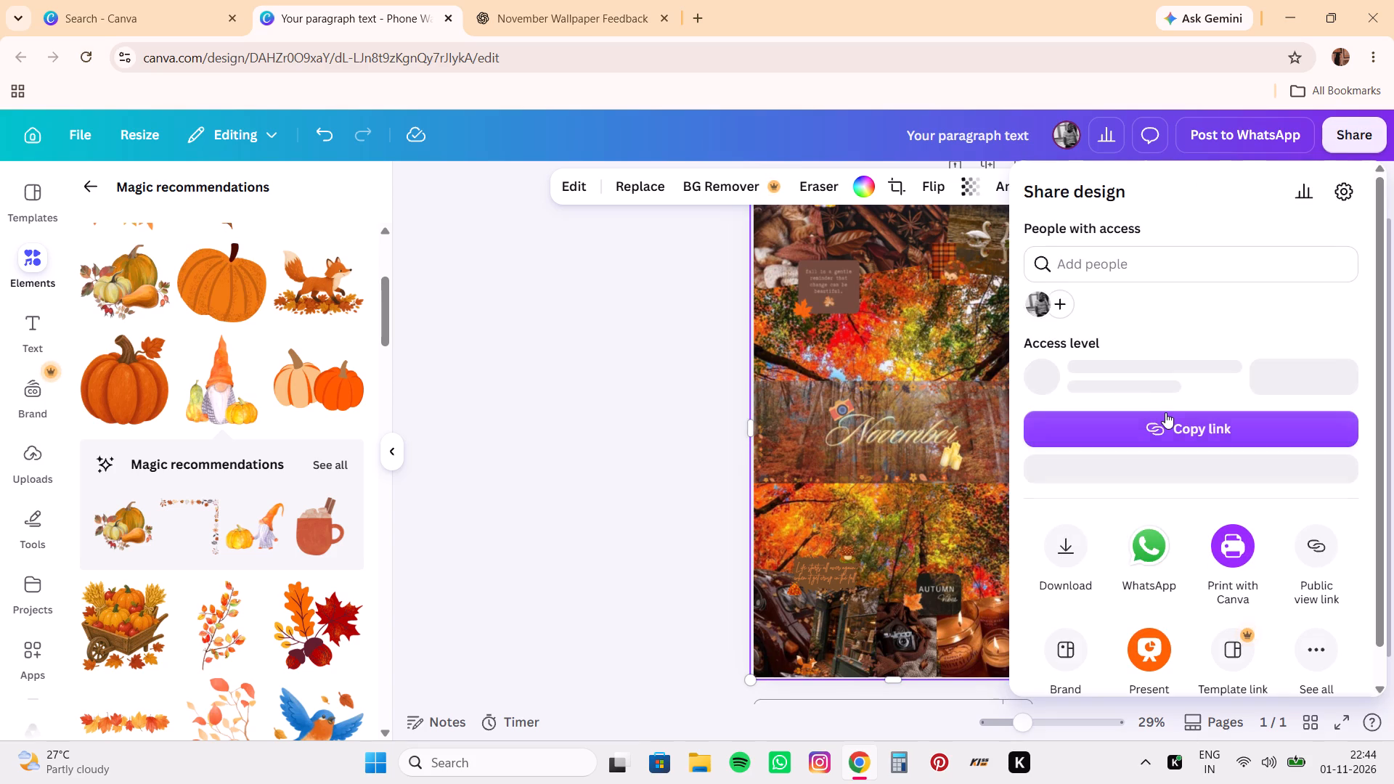
pyautogui.click(1066, 565)
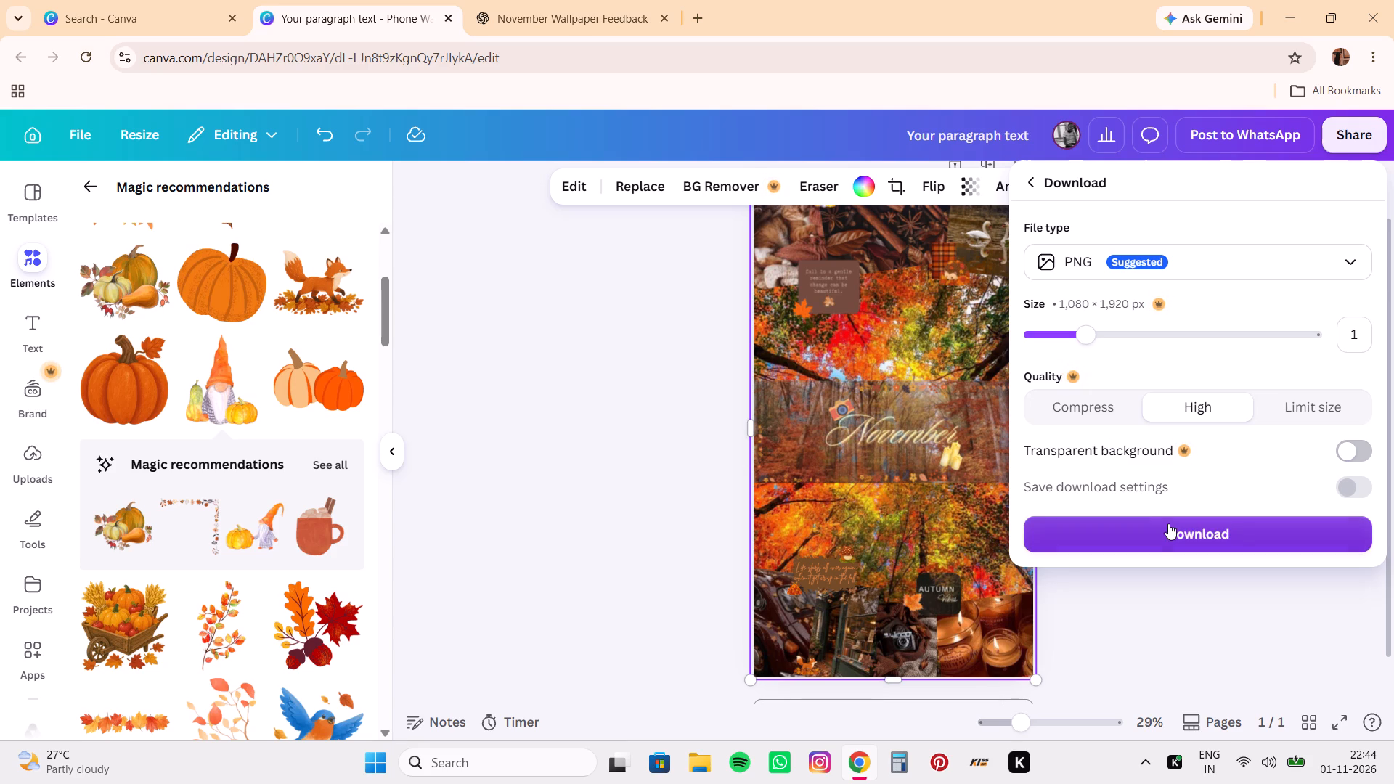
pyautogui.click(1168, 523)
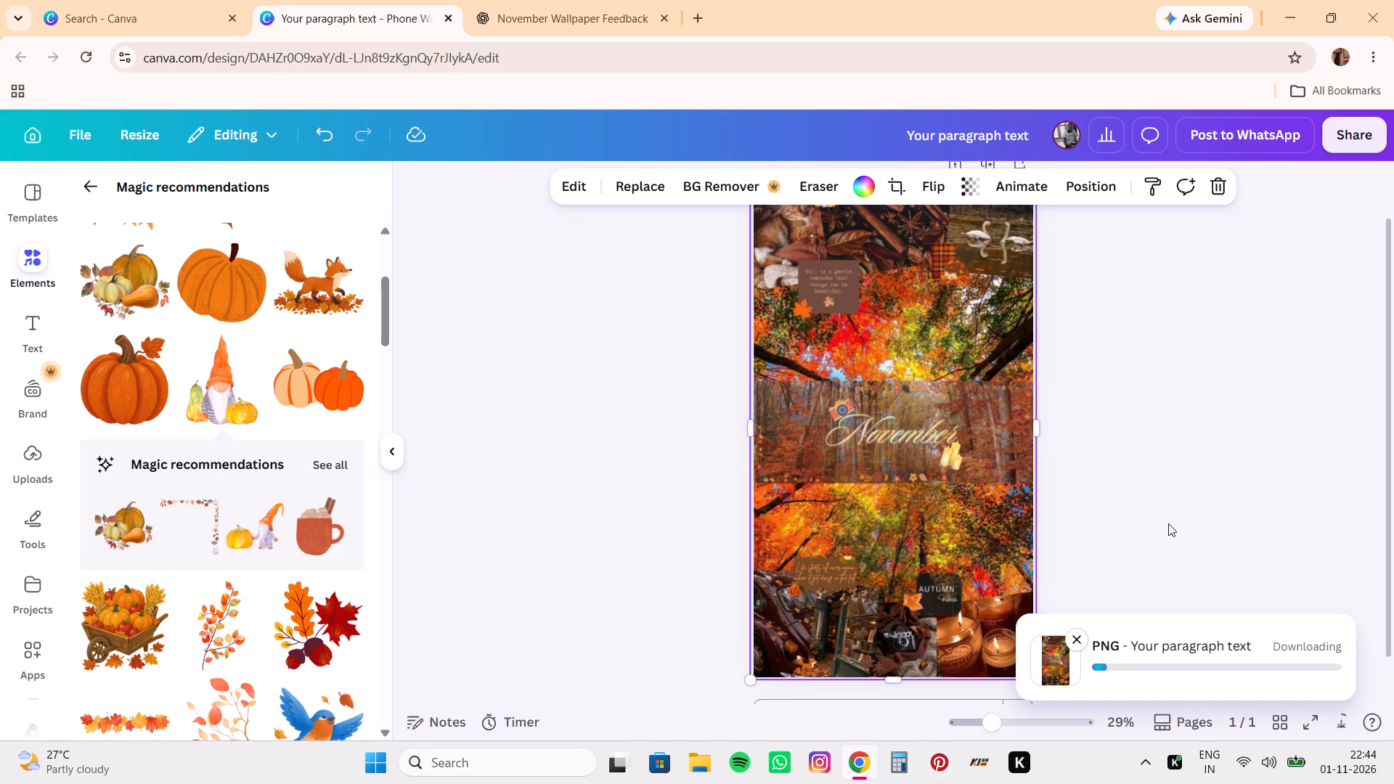
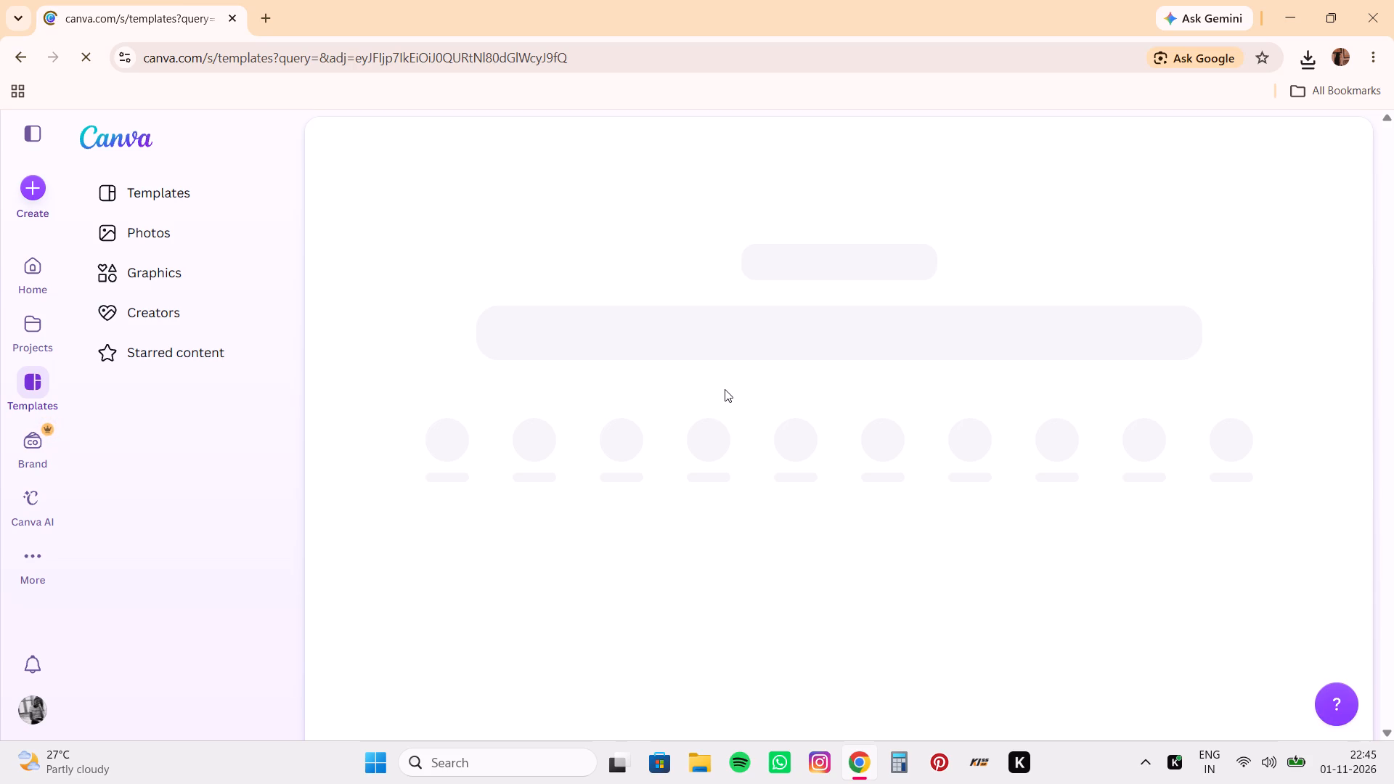
pyautogui.click(1393, 4)
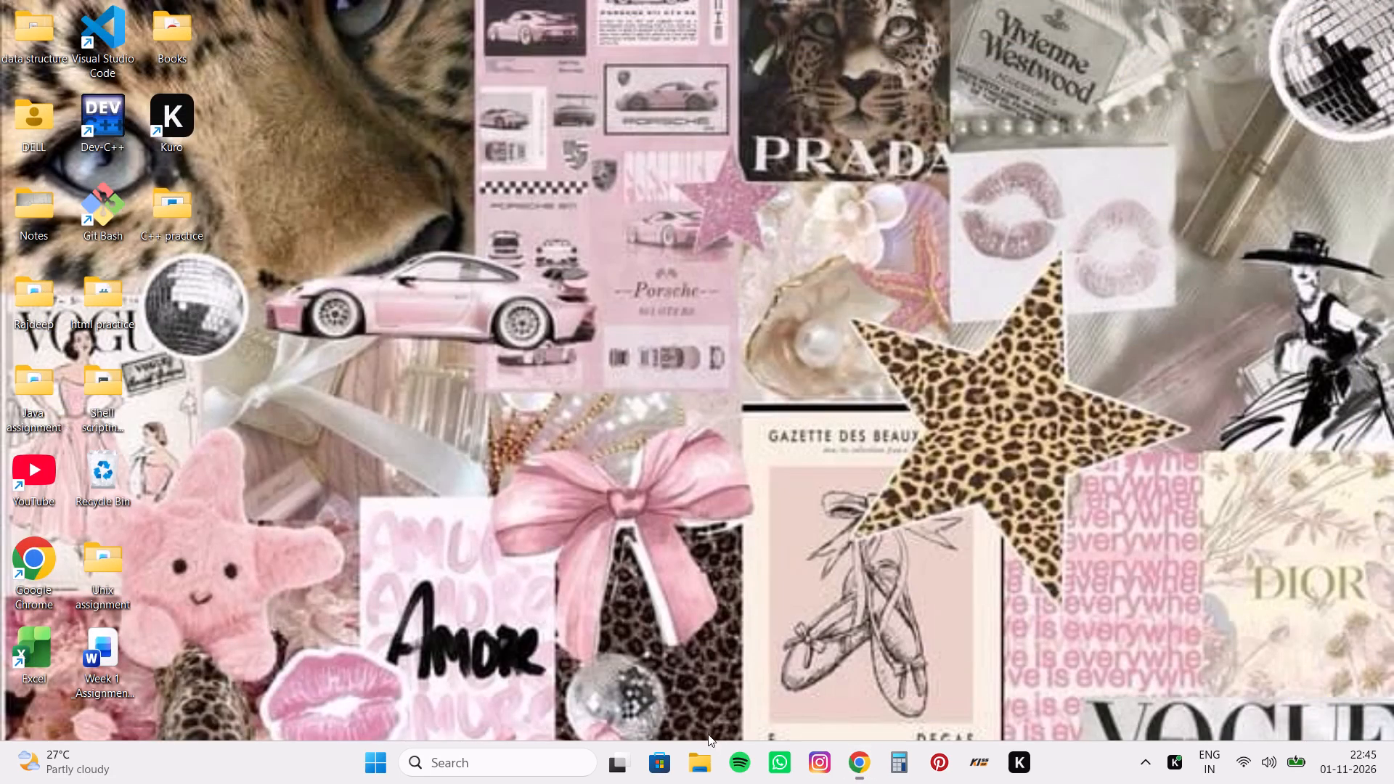
pyautogui.click(700, 761)
pyautogui.click(76, 298)
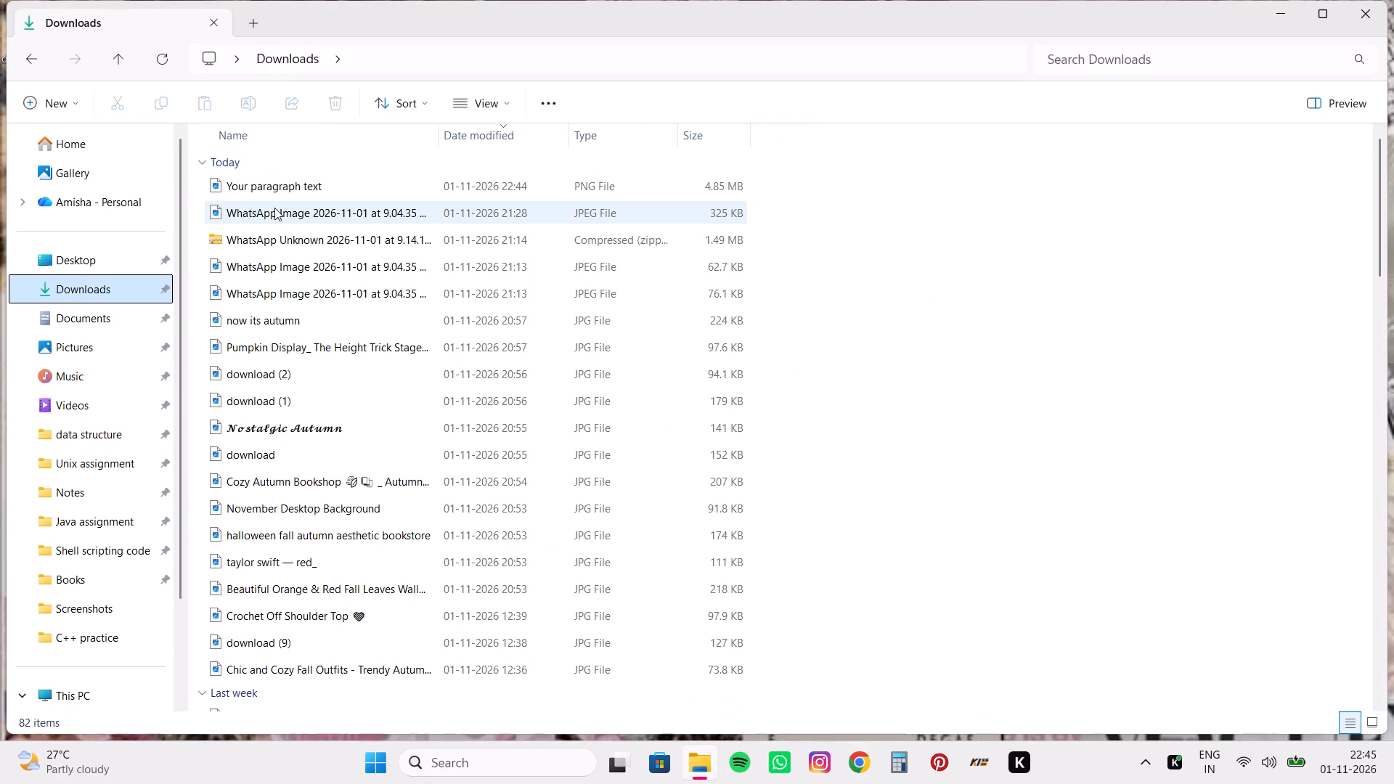
pyautogui.click(274, 208)
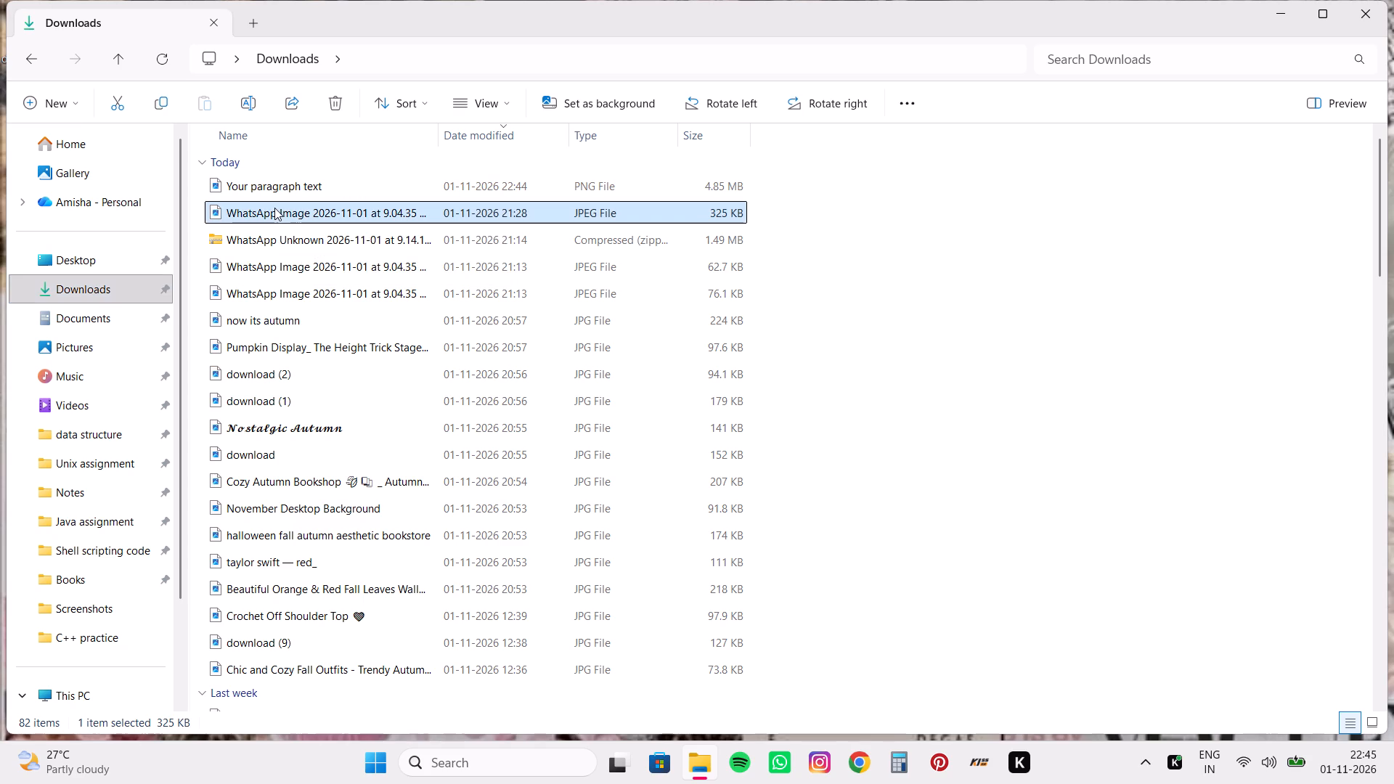
# Delete the fifteen files in Downloads from the 21:28 WhatsApp image down to Beautiful Orange & Red Fall Leaves, keeping Your paragraph text.
pyautogui.hotkey('shift', 'Down')
pyautogui.hotkey('shift', 'Down')
pyautogui.hotkey('shift', 'Down')
pyautogui.hotkey('shift', 'Down')
pyautogui.hotkey('shift', 'Down')
pyautogui.hotkey('shift', 'Down')
pyautogui.hotkey('shift', 'Down')
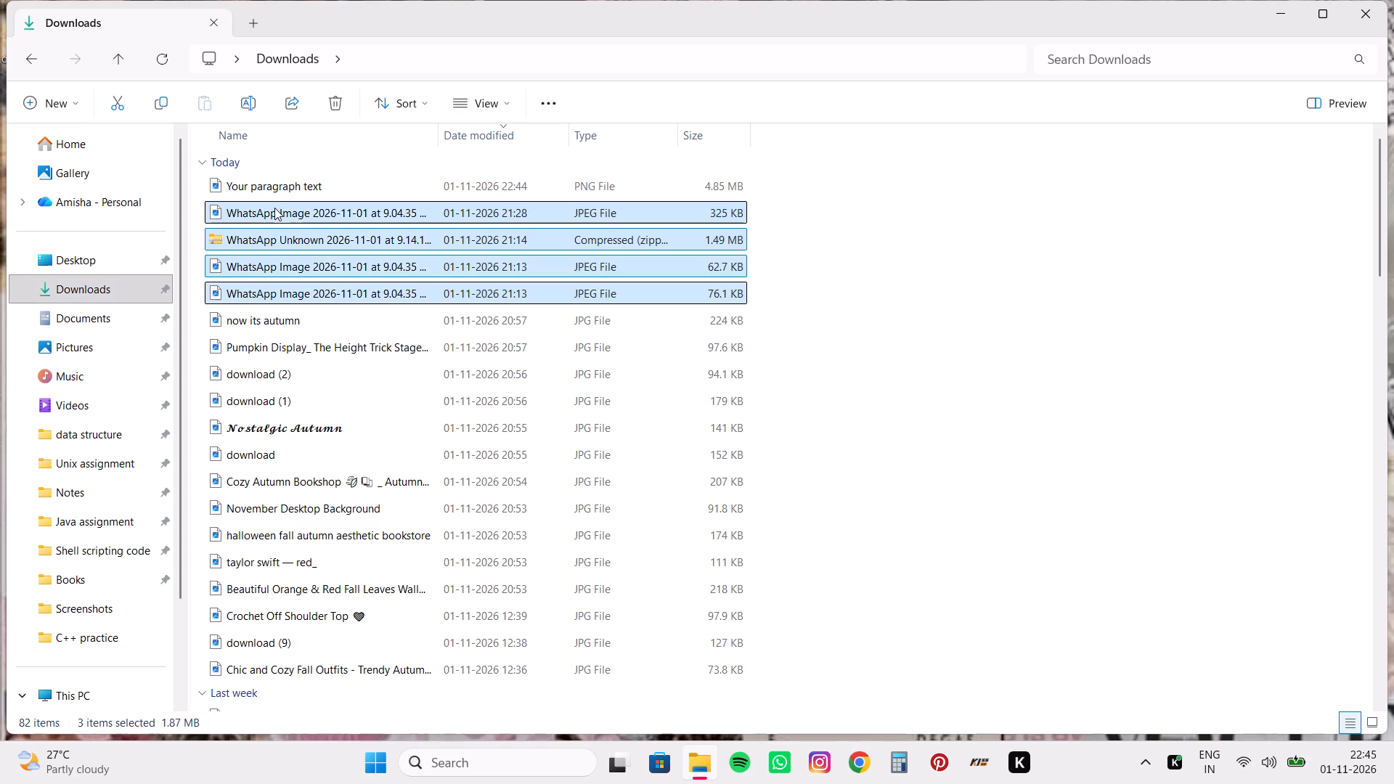
pyautogui.hotkey('shift', 'Down')
pyautogui.hotkey('shift', 'Down')
pyautogui.hotkey('shift', 'Down')
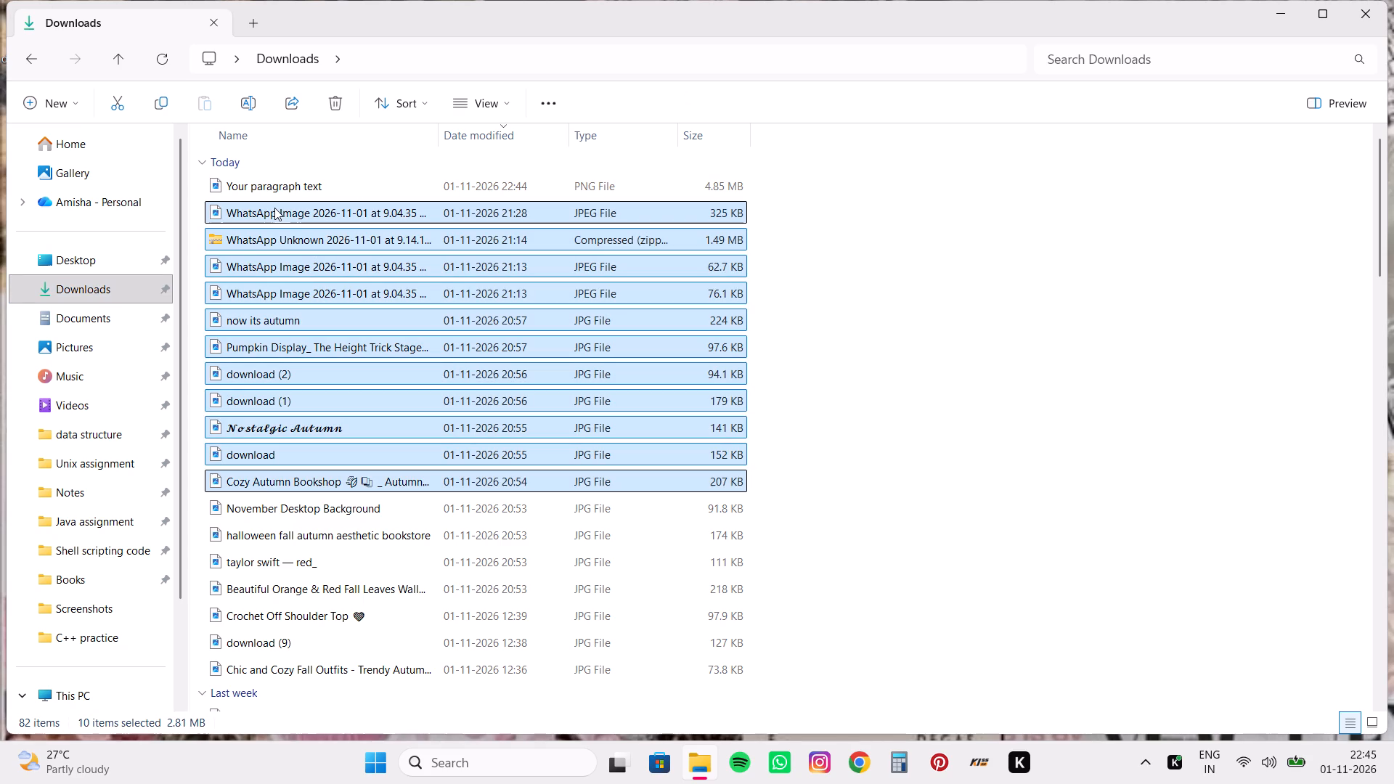
pyautogui.hotkey('shift', 'Down')
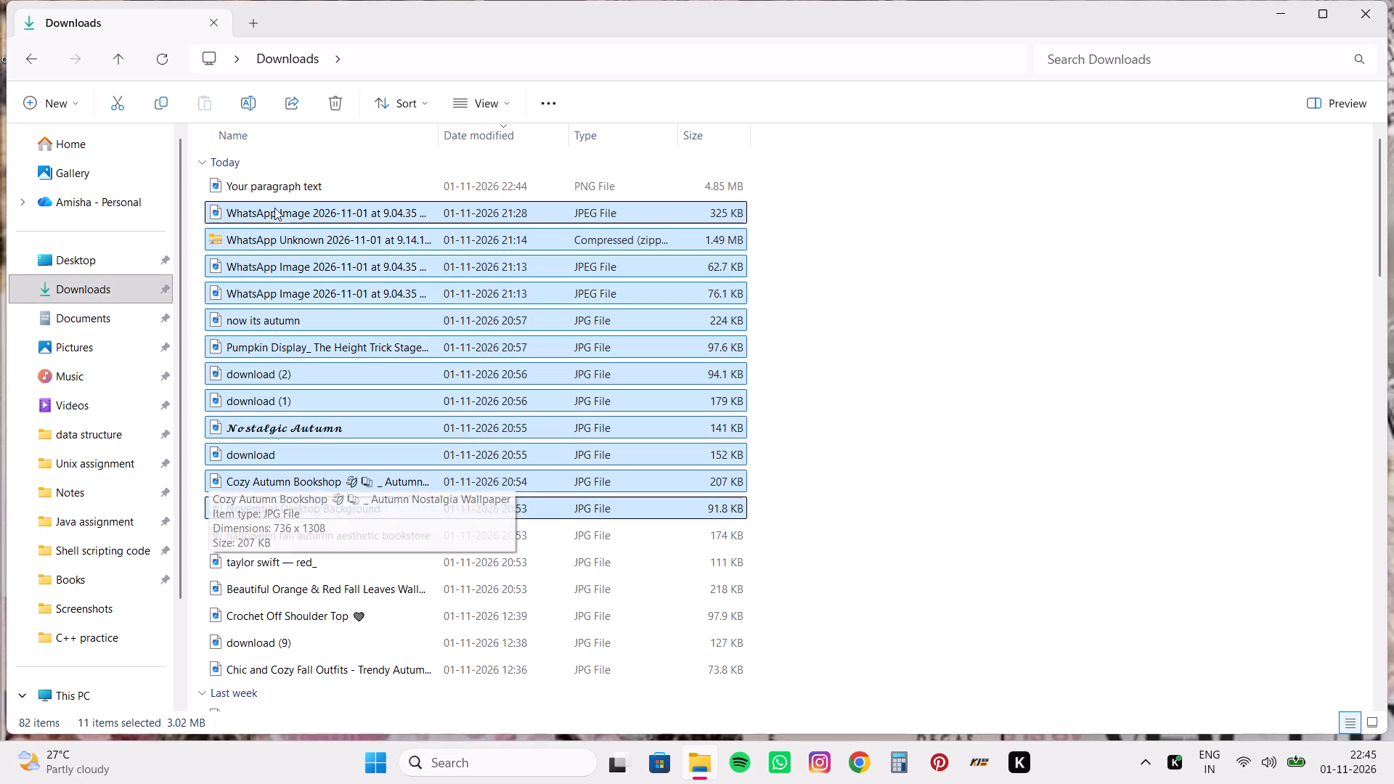
pyautogui.hotkey('shift', 'Down')
pyautogui.hotkey('shift', 'Down')
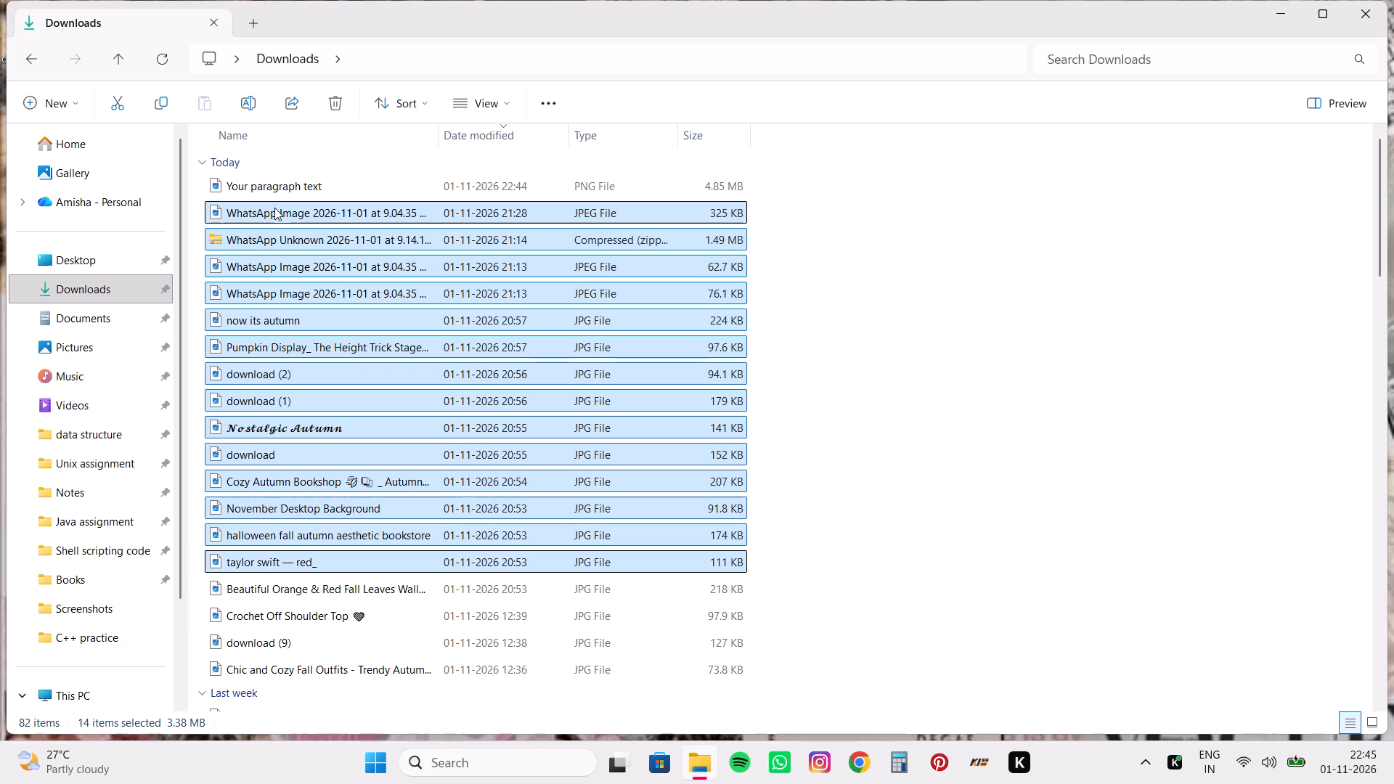
pyautogui.hotkey('shift', 'Down')
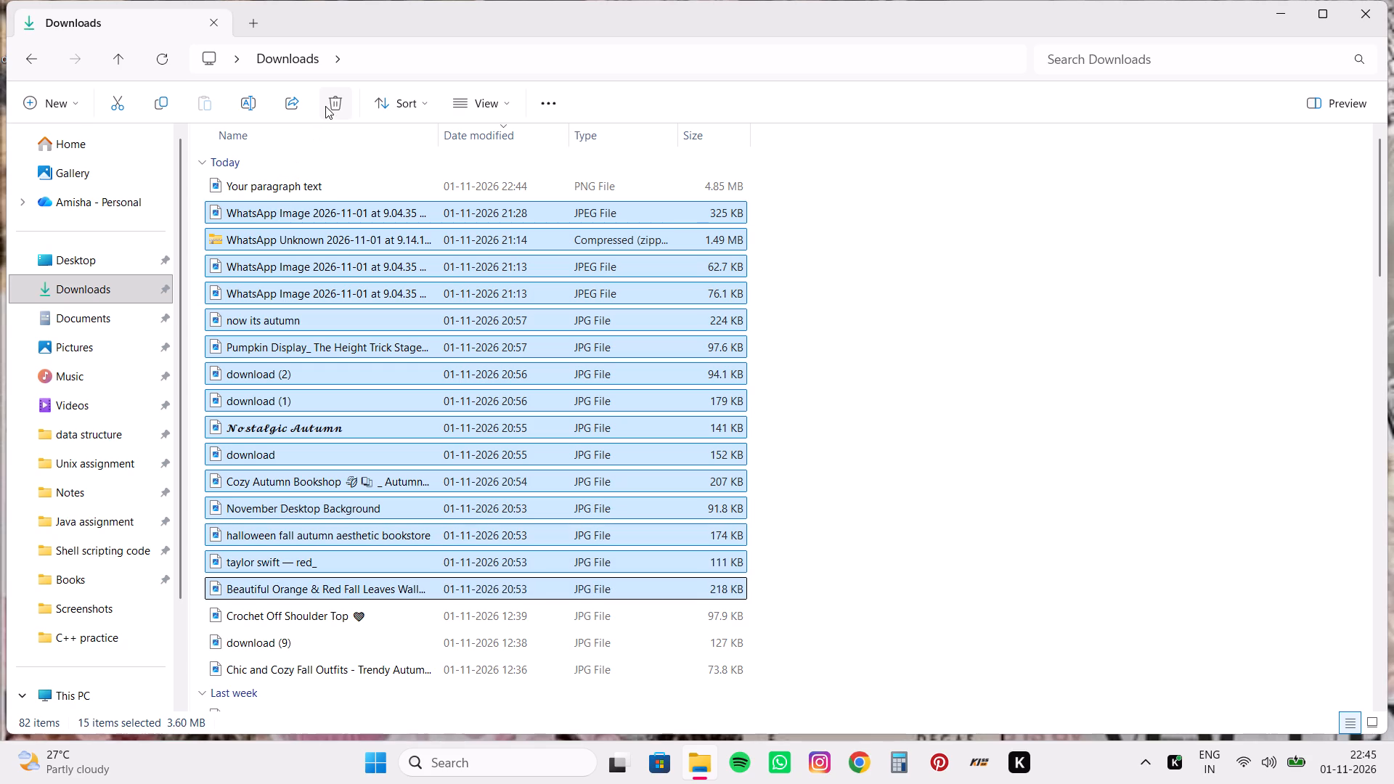
pyautogui.click(327, 103)
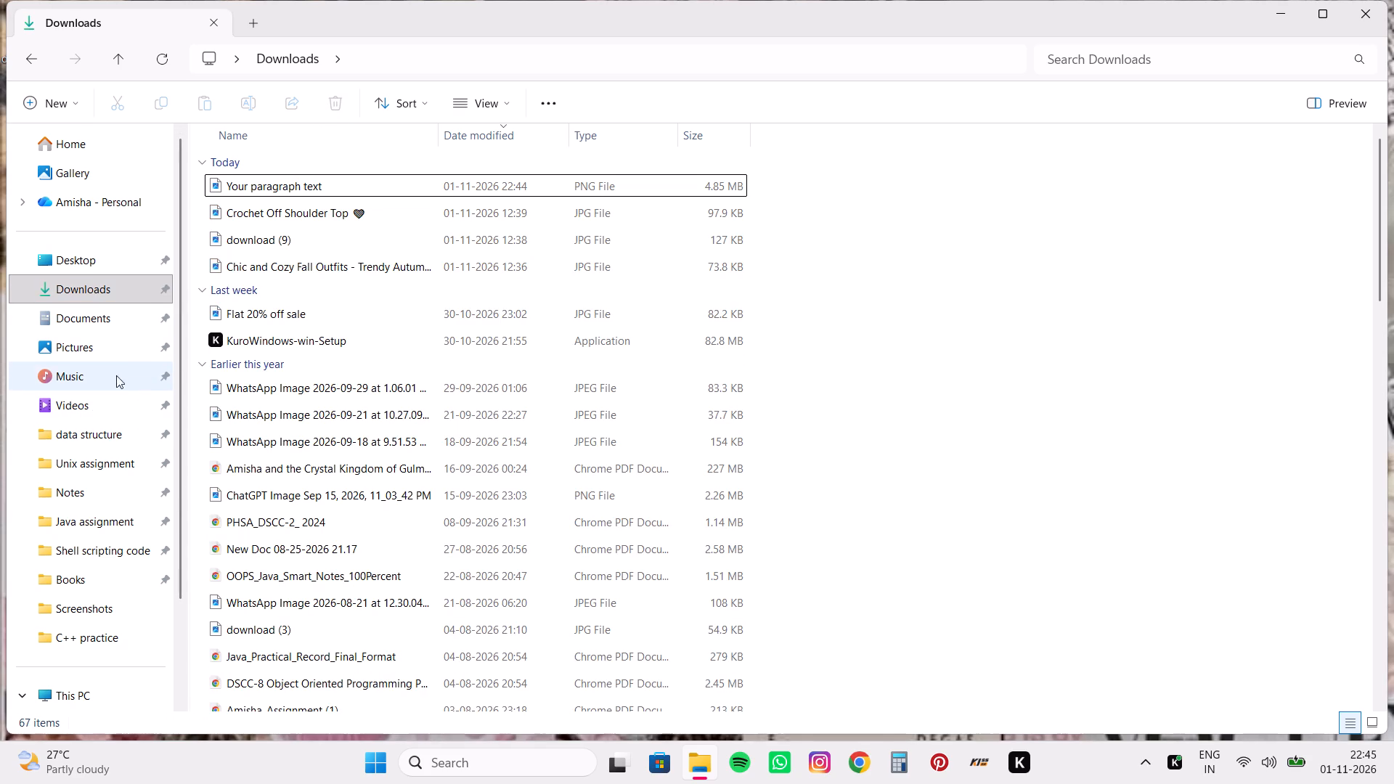
# Delete all fifteen WhatsApp Image 2026-11-01 JPEG files at the end of the Documents folder.
pyautogui.click(128, 326)
pyautogui.scroll(-20, 417, 448)
pyautogui.scroll(-5, 417, 448)
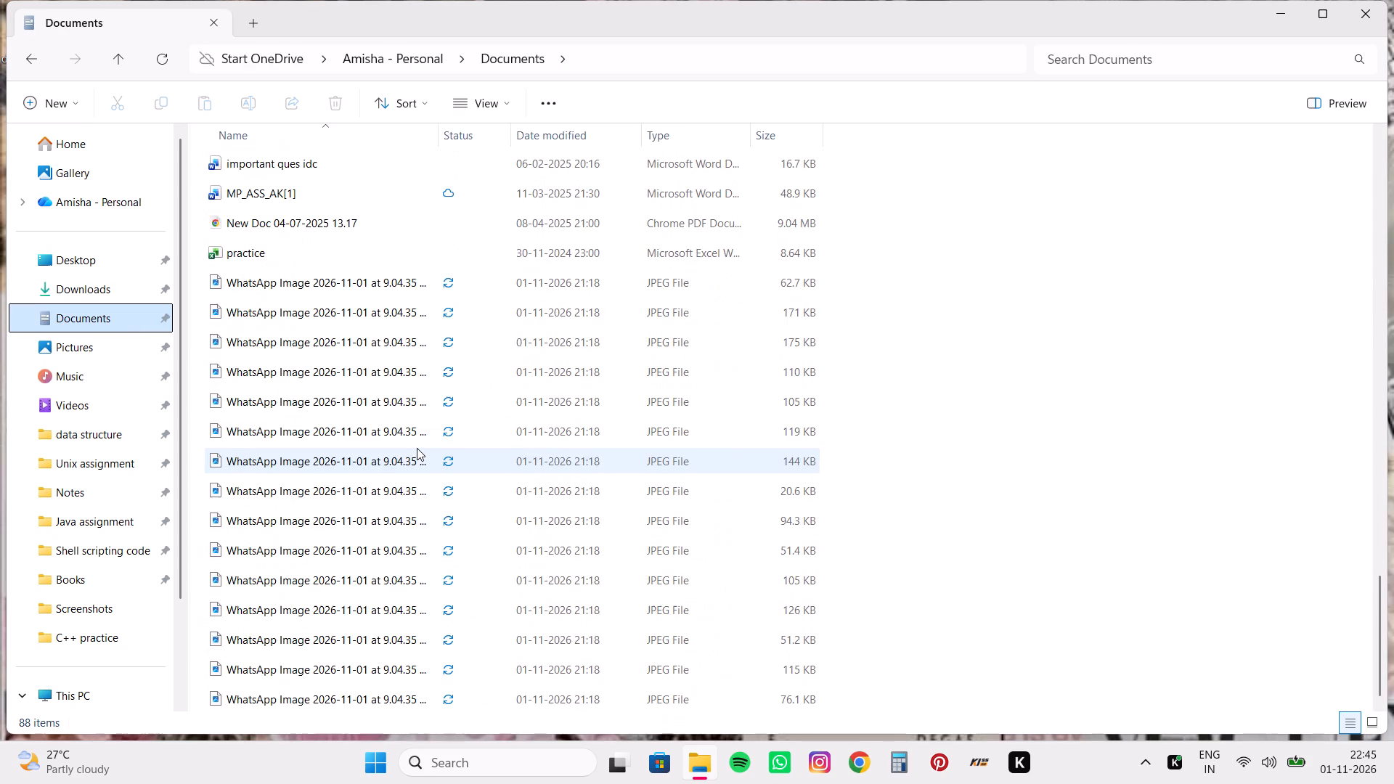
pyautogui.click(343, 271)
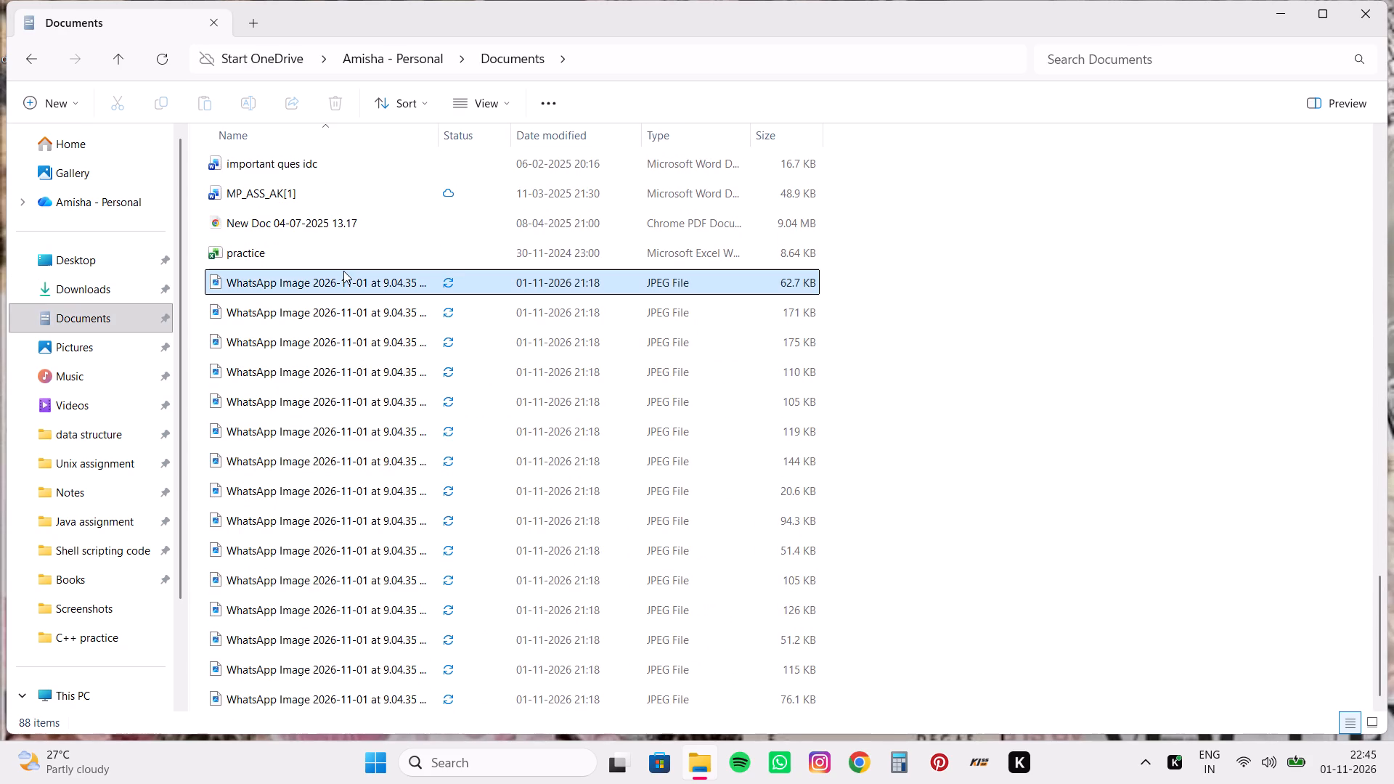
pyautogui.hotkey('shift', 'Down')
pyautogui.hotkey('shift', 'Down')
pyautogui.hotkey('shift', 'Down')
pyautogui.hotkey('shift', 'Down')
pyautogui.hotkey('shift', 'Down')
pyautogui.hotkey('shift', 'Down')
pyautogui.hotkey('shift', 'Down')
pyautogui.hotkey('shift', 'Down')
pyautogui.hotkey('shift', 'Down')
pyautogui.hotkey('shift', 'Down')
pyautogui.hotkey('shift', 'Down')
pyautogui.hotkey('shift', 'Down')
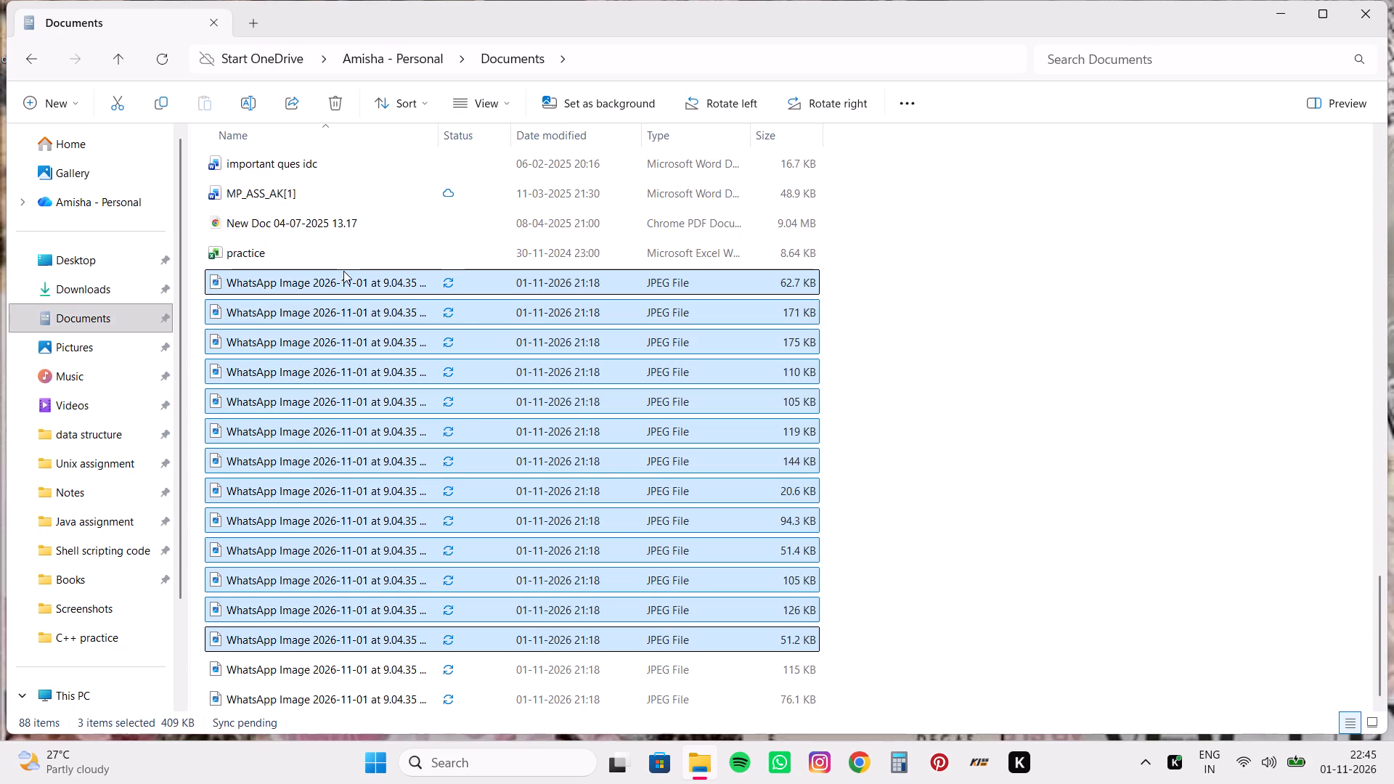
pyautogui.hotkey('shift', 'Down')
pyautogui.hotkey('shift', 'Down')
pyautogui.scroll(-4, 343, 271)
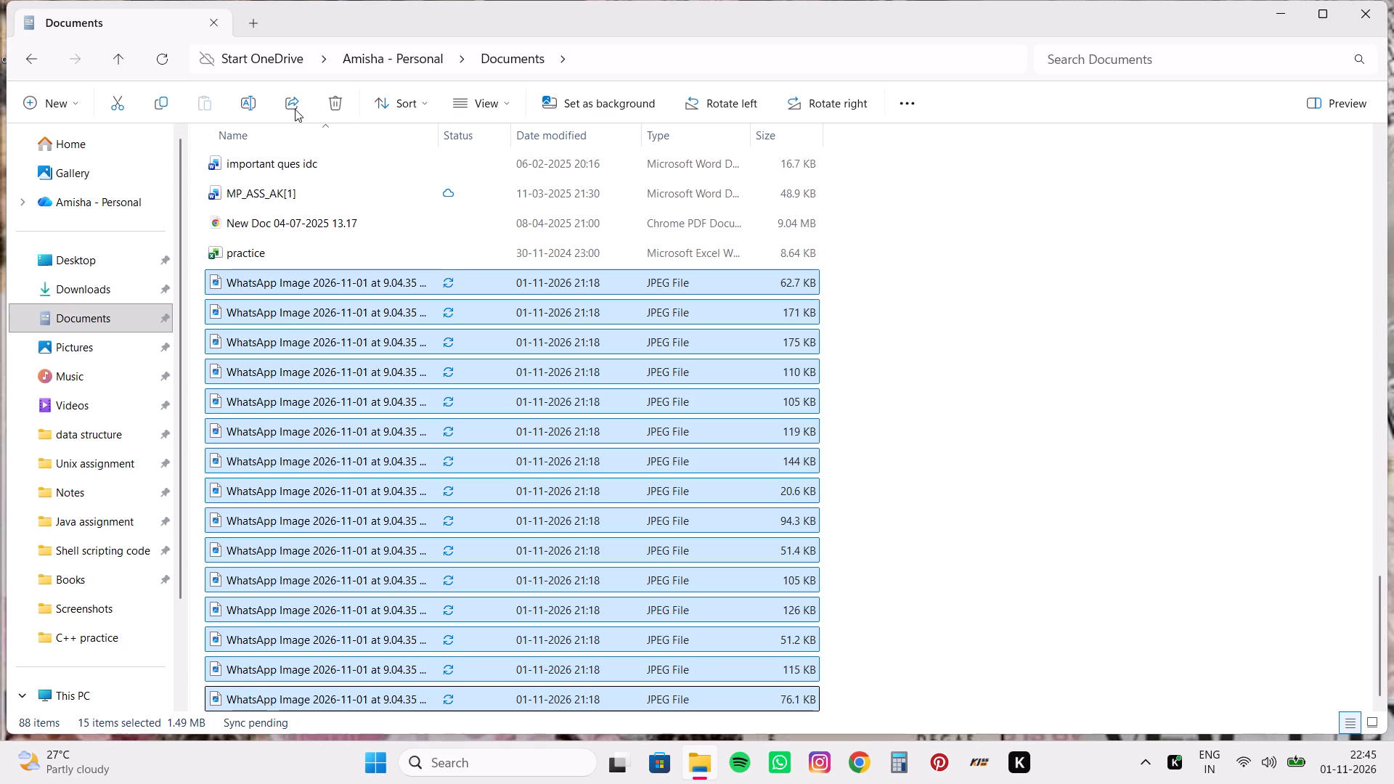
pyautogui.click(336, 107)
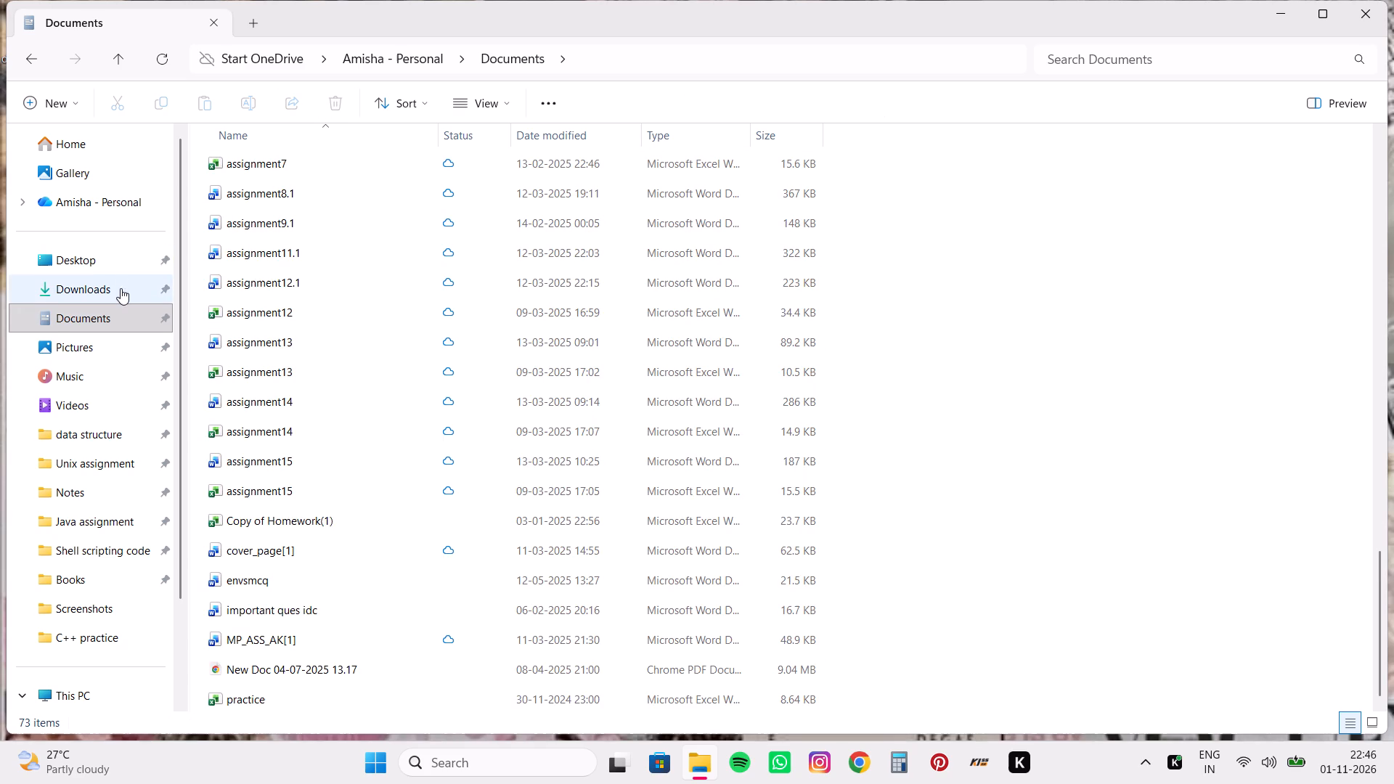
# Open the Your paragraph text PNG from Downloads and examine the wallpaper up close from top to bottom and as a whole.
pyautogui.click(121, 288)
pyautogui.doubleClick(290, 192)
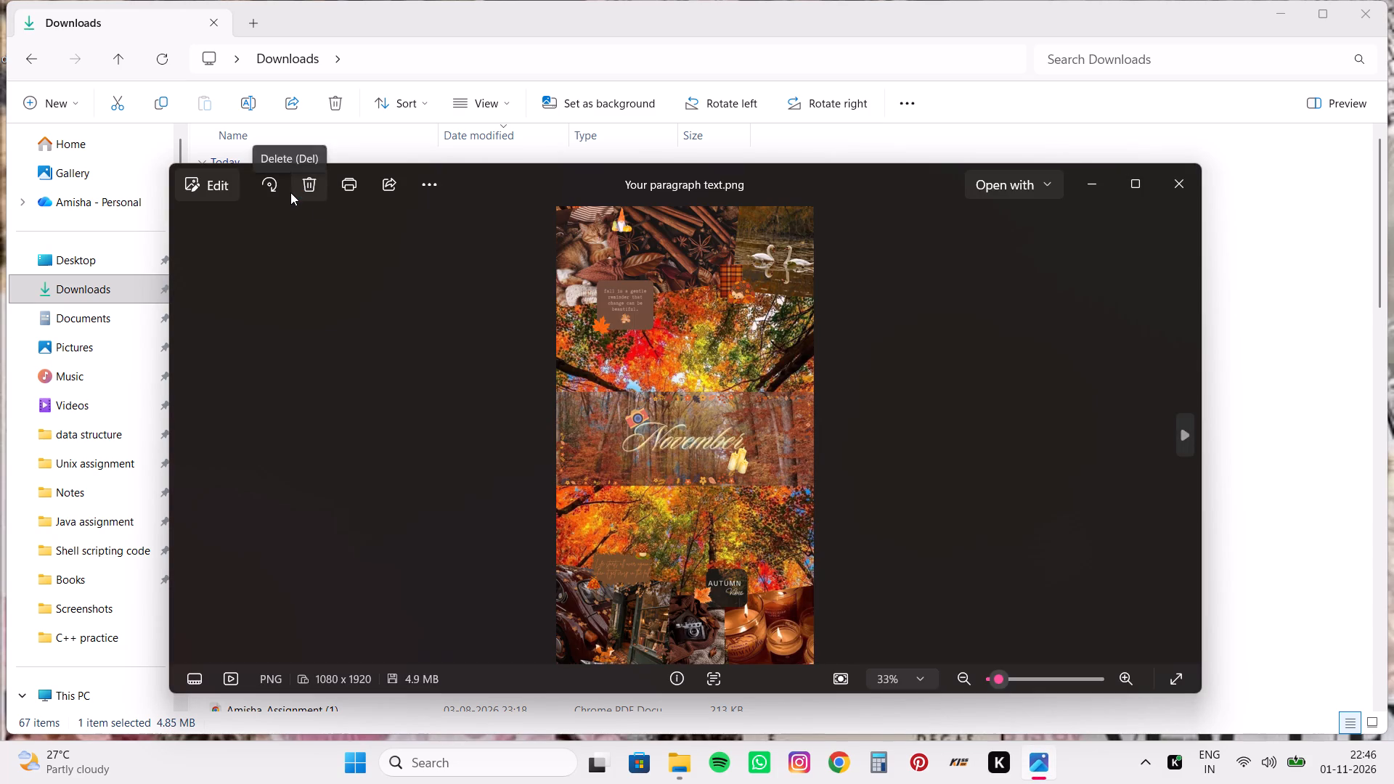
pyautogui.keyDown('ctrl'); pyautogui.scroll(7, 625, 305); pyautogui.keyUp('ctrl')
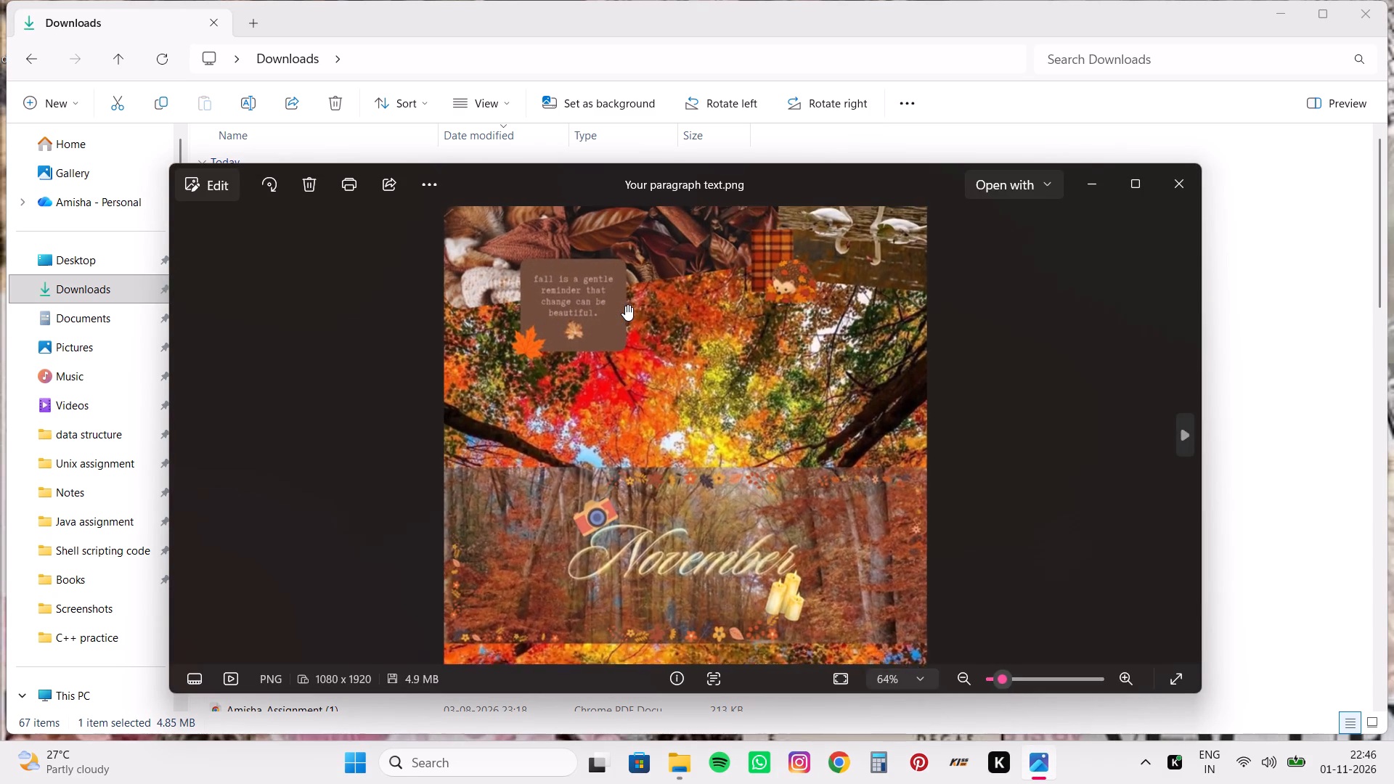
pyautogui.moveTo(654, 354); pyautogui.dragTo(660, 327)
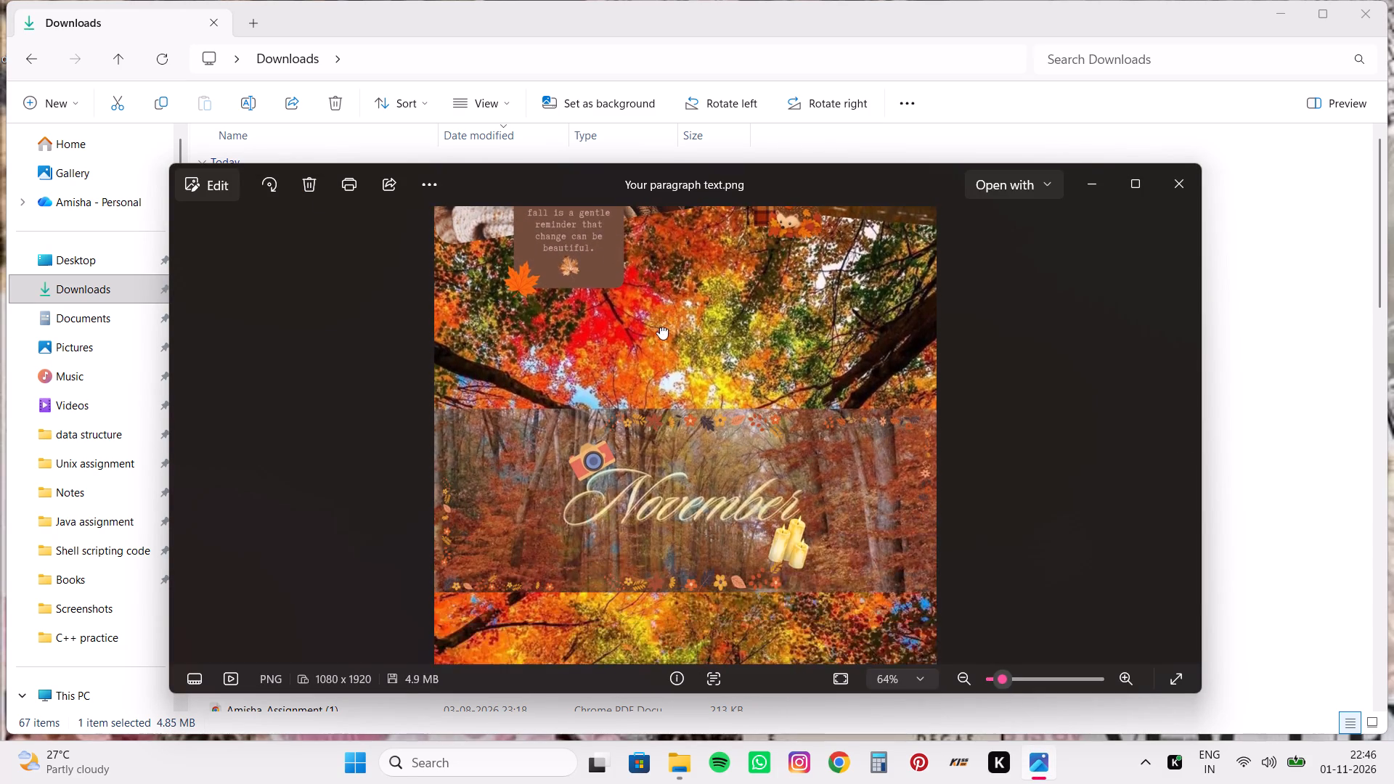
pyautogui.moveTo(660, 327); pyautogui.dragTo(703, 257)
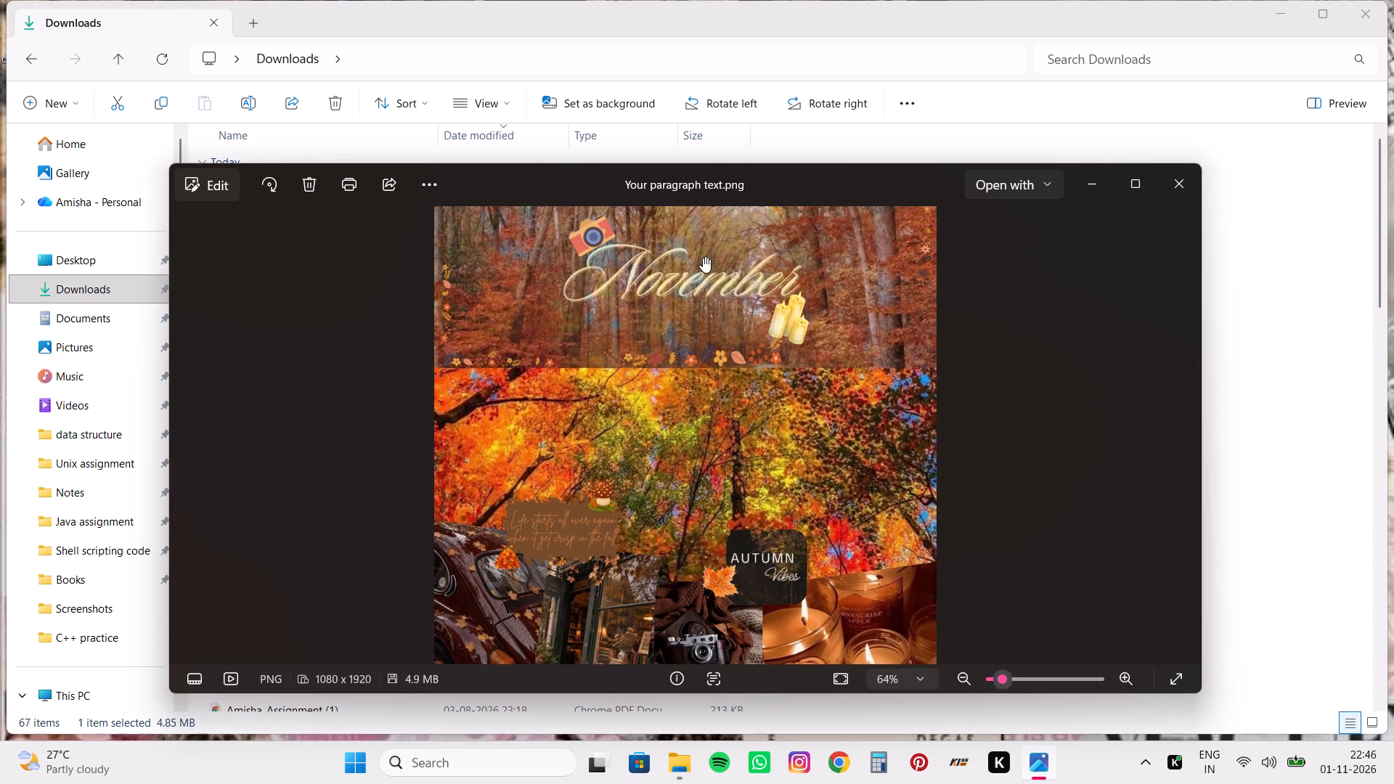
pyautogui.moveTo(699, 388); pyautogui.dragTo(712, 265)
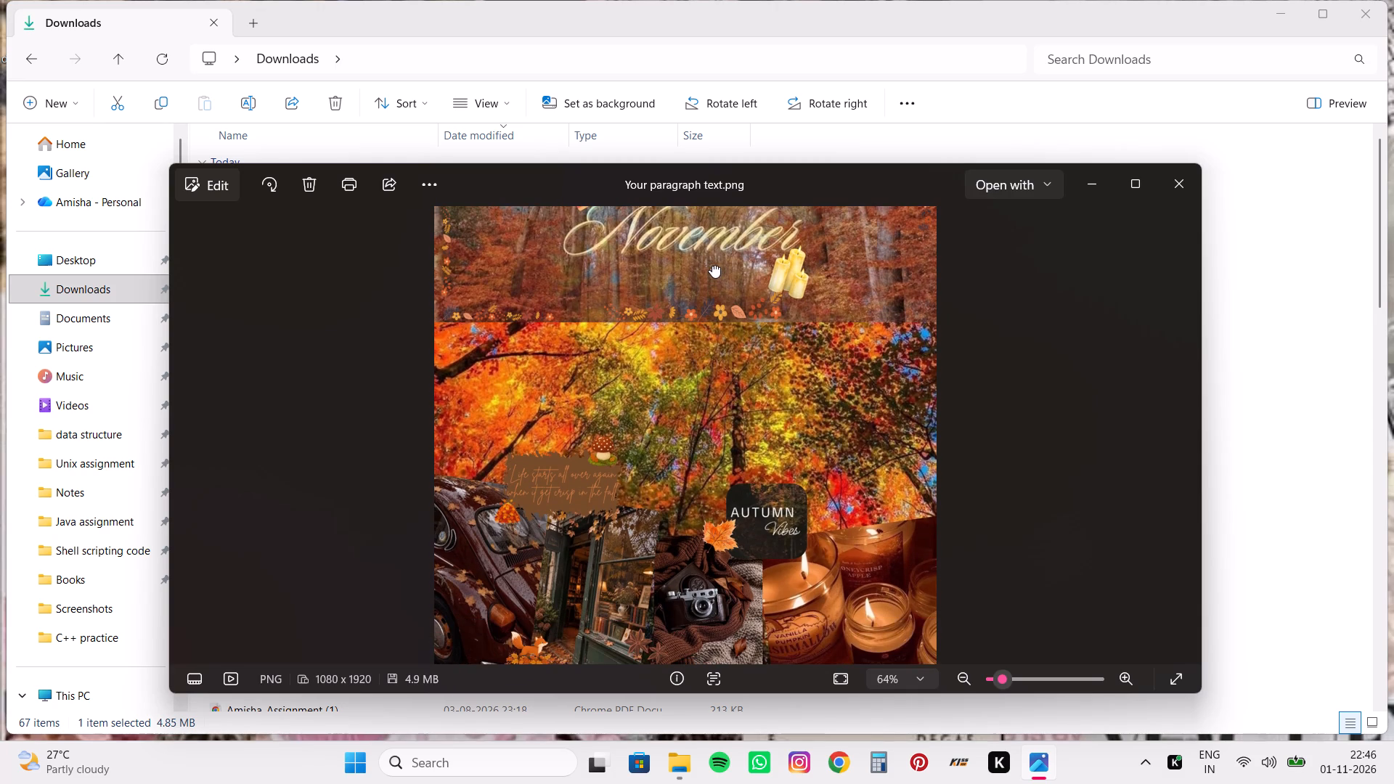
pyautogui.moveTo(712, 265); pyautogui.dragTo(677, 632)
pyautogui.keyDown('ctrl'); pyautogui.scroll(-6, 677, 632); pyautogui.keyUp('ctrl')
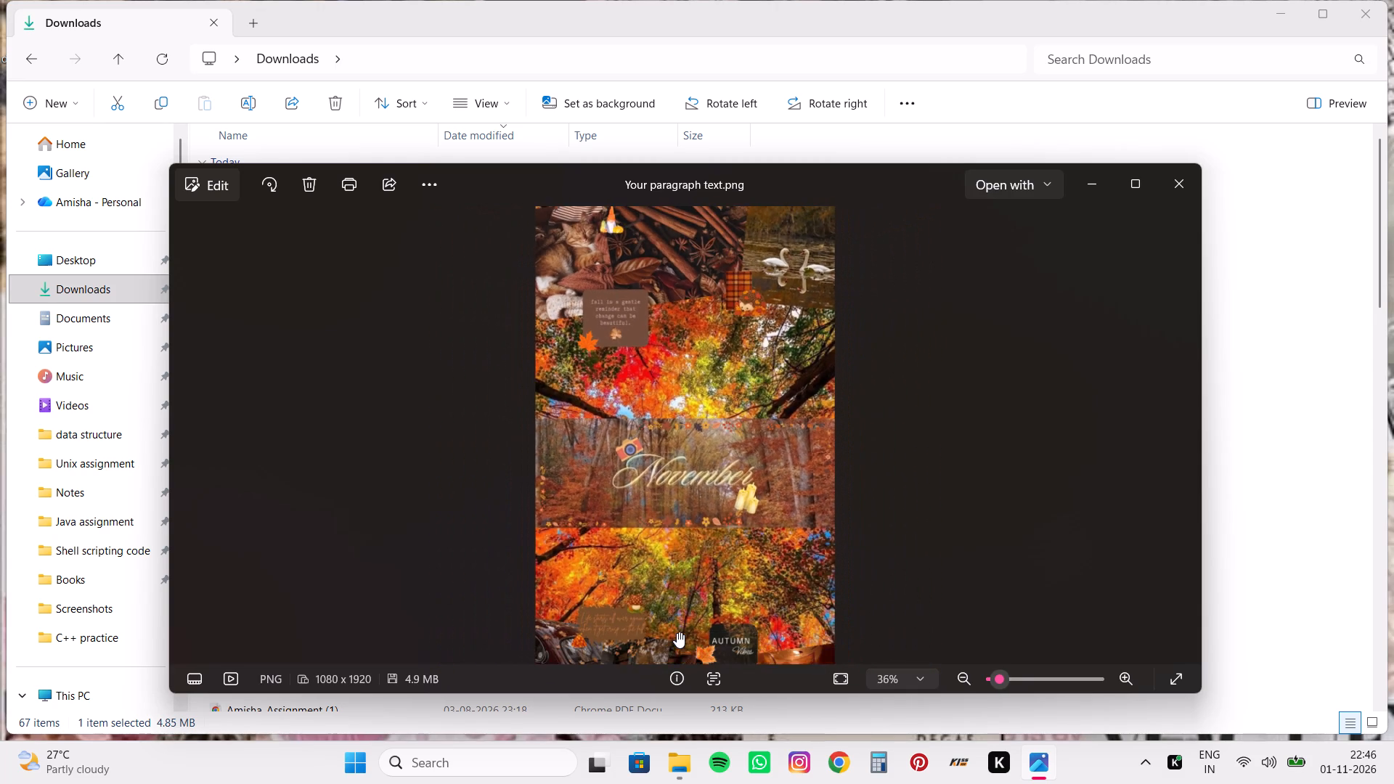
pyautogui.keyDown('ctrl'); pyautogui.scroll(-5, 677, 632); pyautogui.keyUp('ctrl')
pyautogui.keyDown('ctrl'); pyautogui.scroll(-6, 739, 523); pyautogui.keyUp('ctrl')
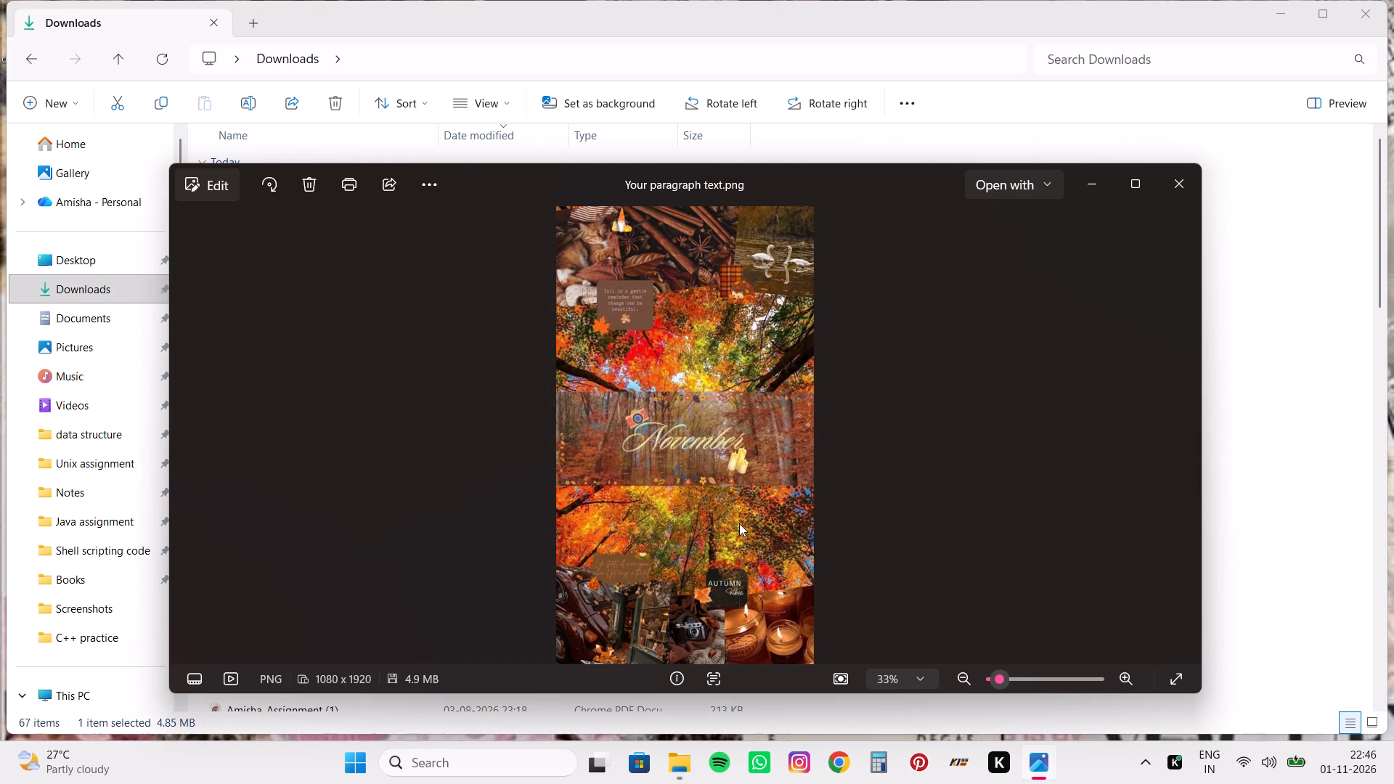